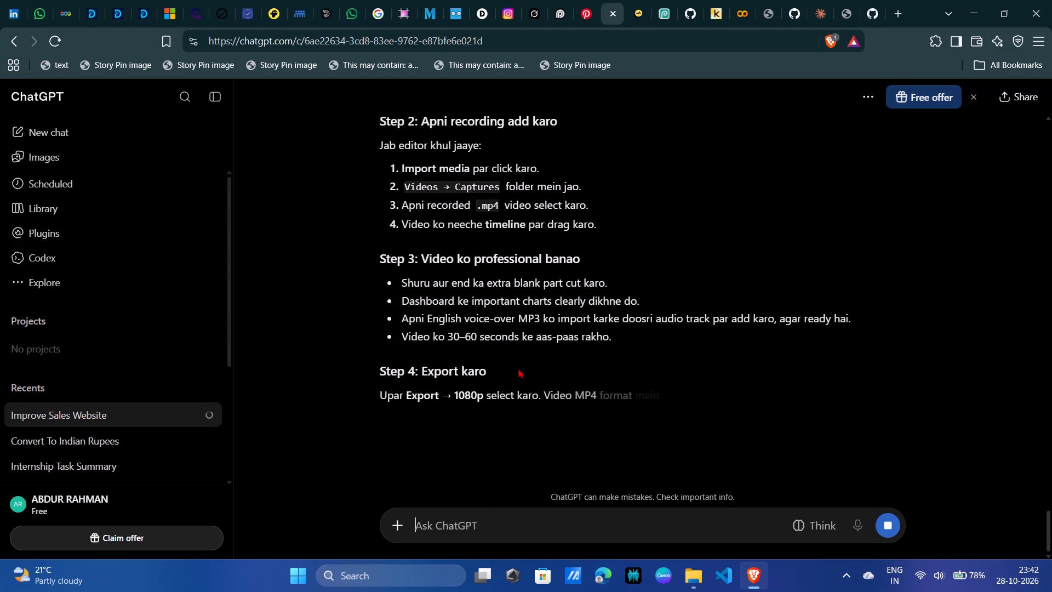
scroll(518, 368, "up", 2)
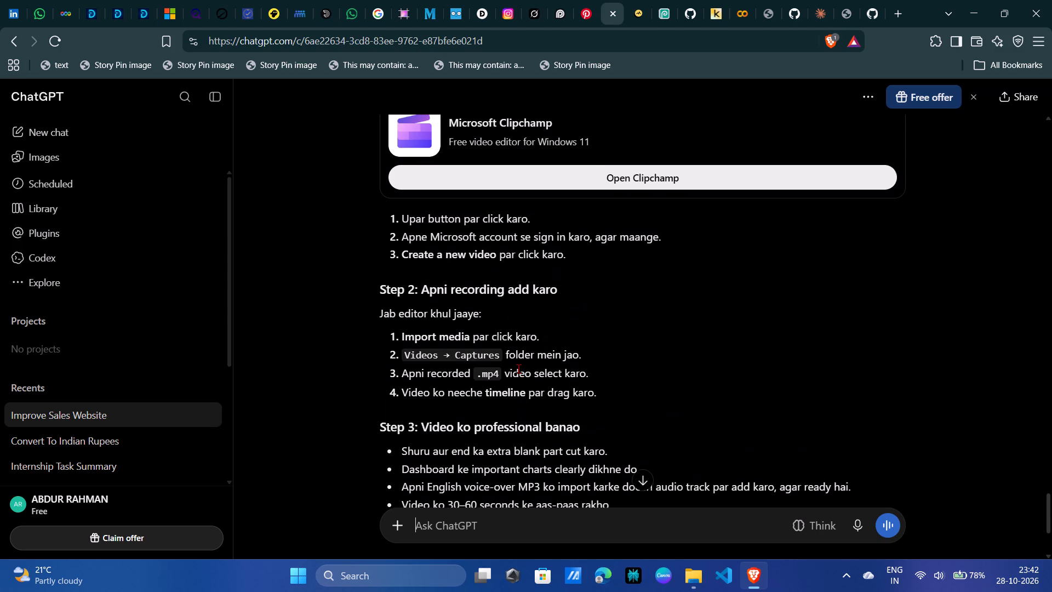
scroll(518, 368, "up", 1)
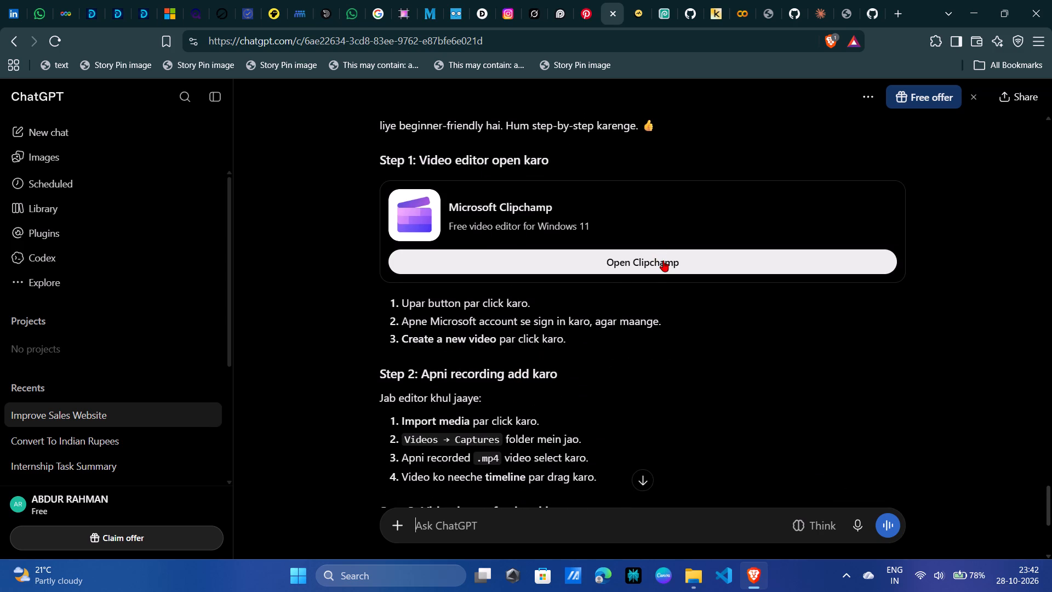
left_click(663, 260)
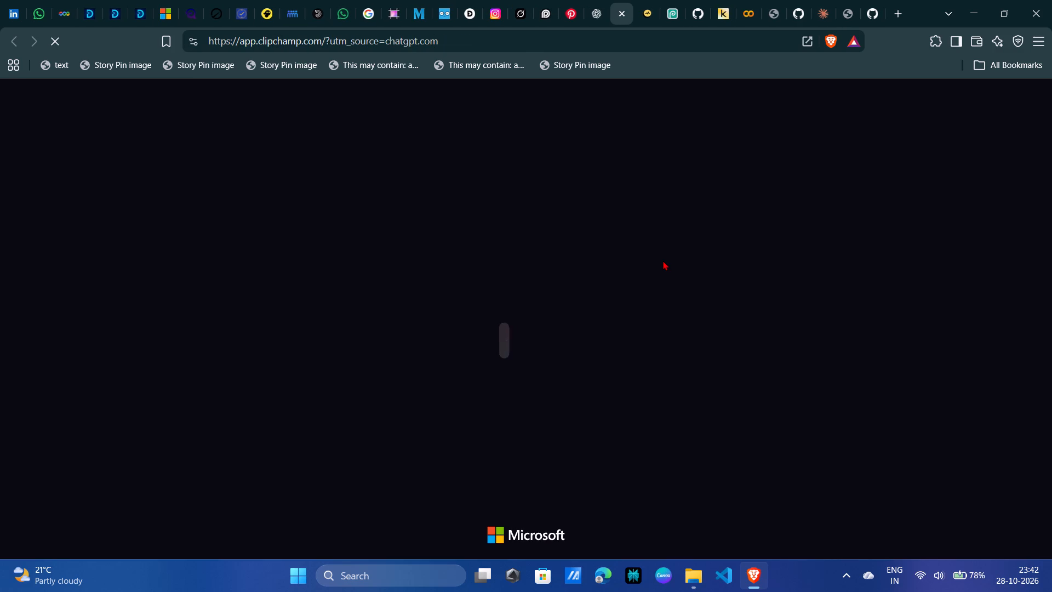
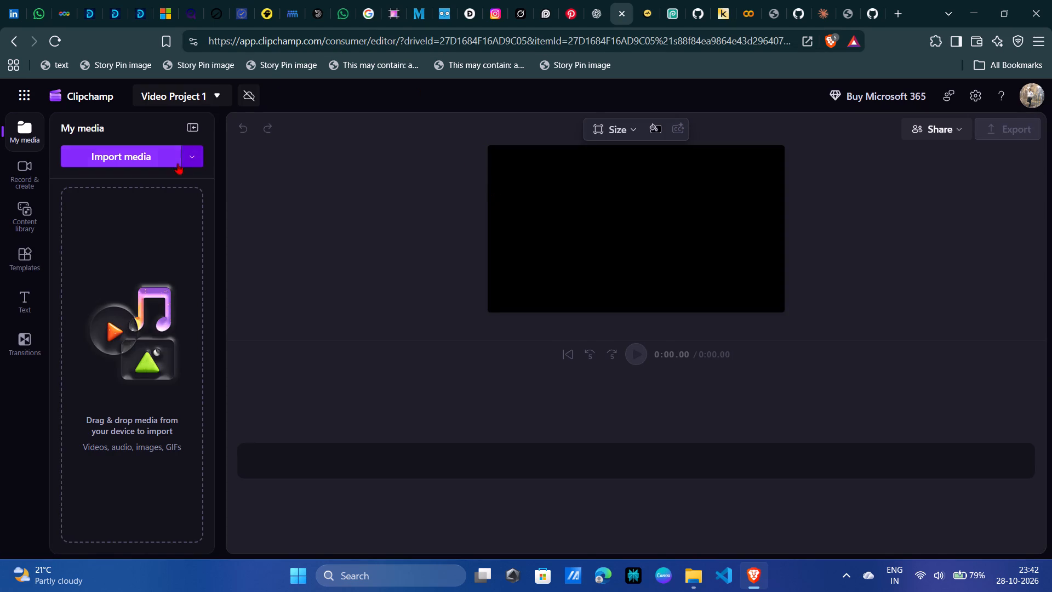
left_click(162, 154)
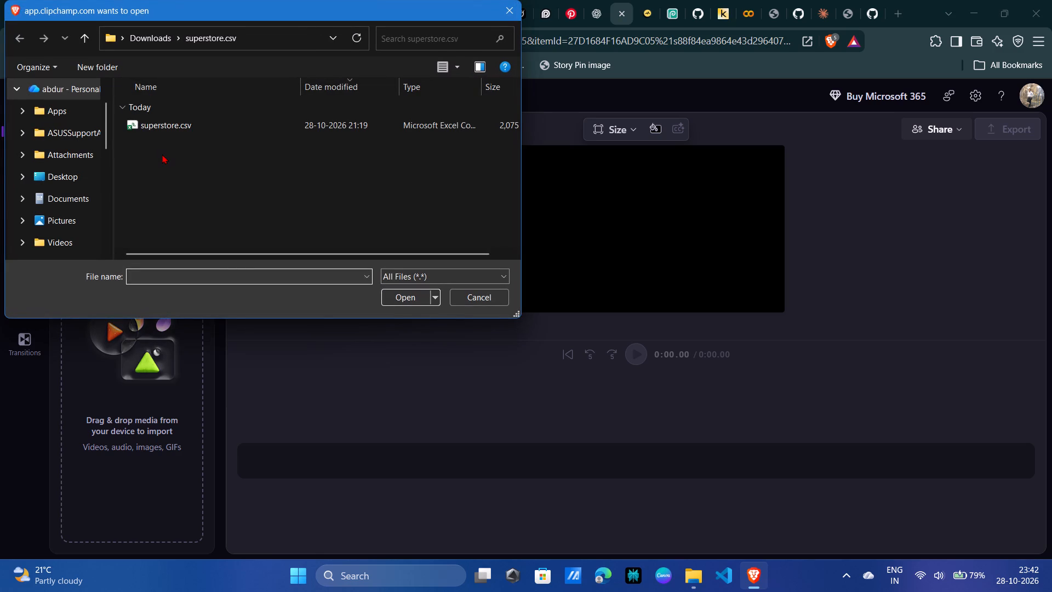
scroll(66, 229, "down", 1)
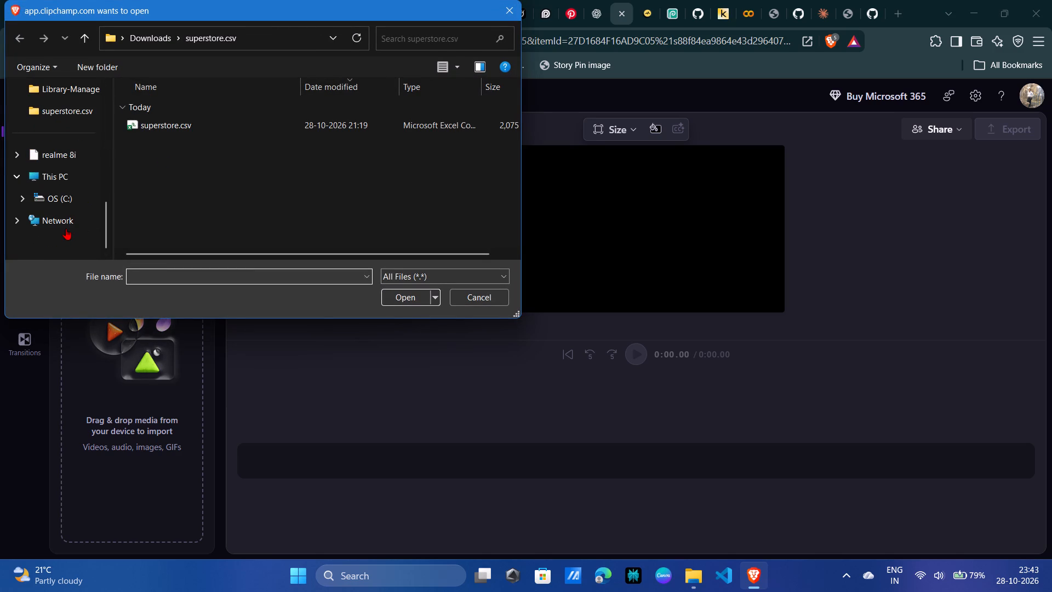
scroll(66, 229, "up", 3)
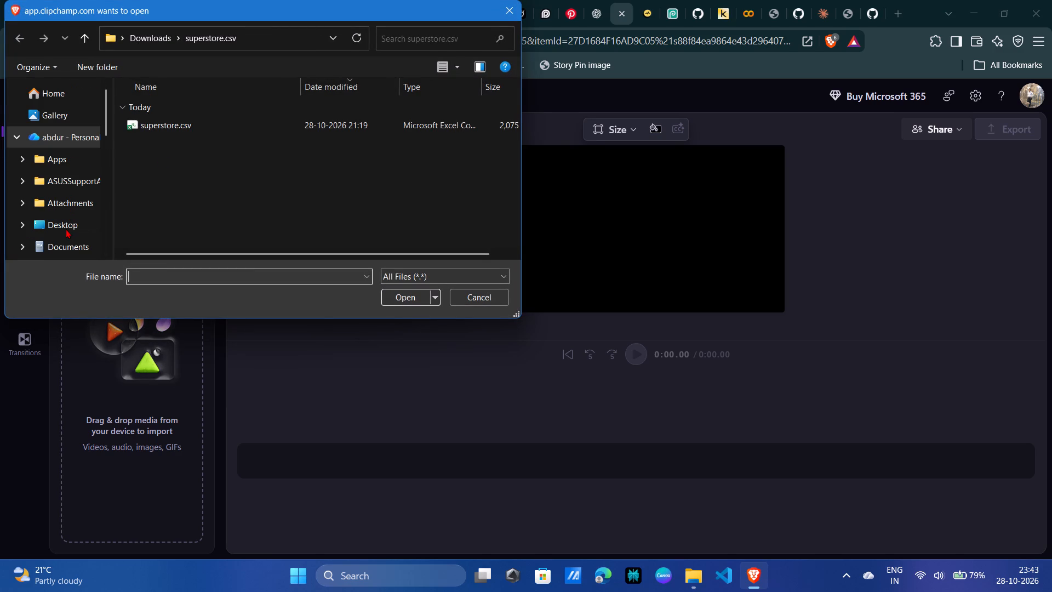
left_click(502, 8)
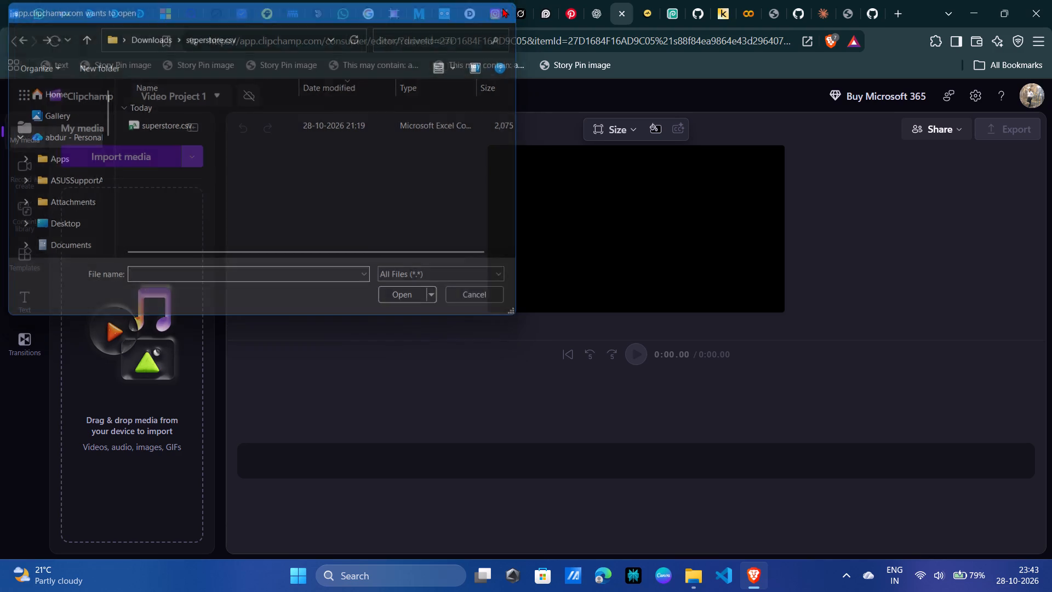
Paste the copied Superstore Sales Analysis screen recording into the video project.
key("ctrl+v")
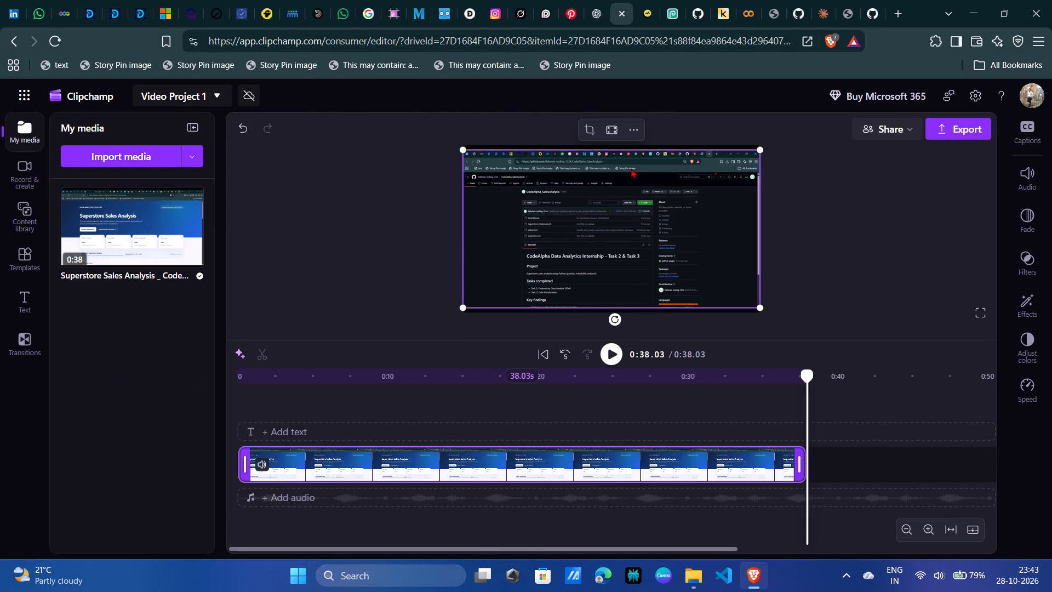
Scale the recording to fill the video frame.
left_click(612, 126)
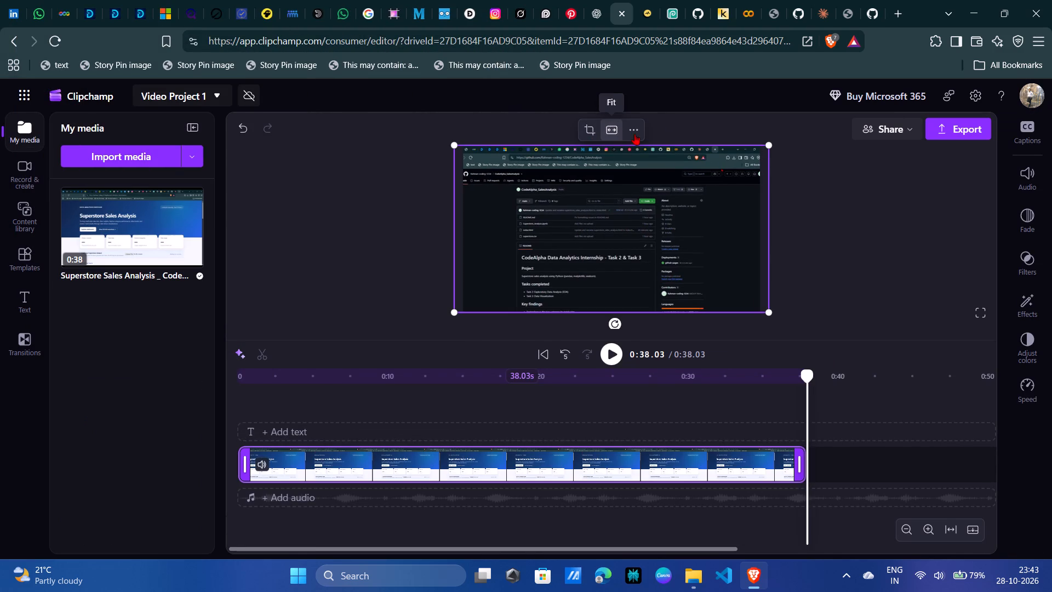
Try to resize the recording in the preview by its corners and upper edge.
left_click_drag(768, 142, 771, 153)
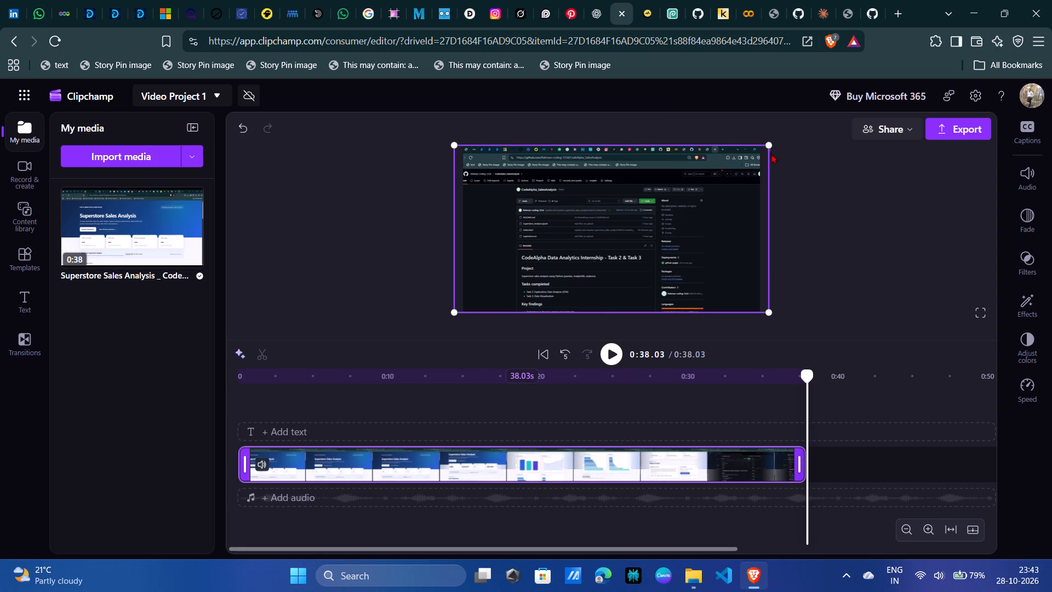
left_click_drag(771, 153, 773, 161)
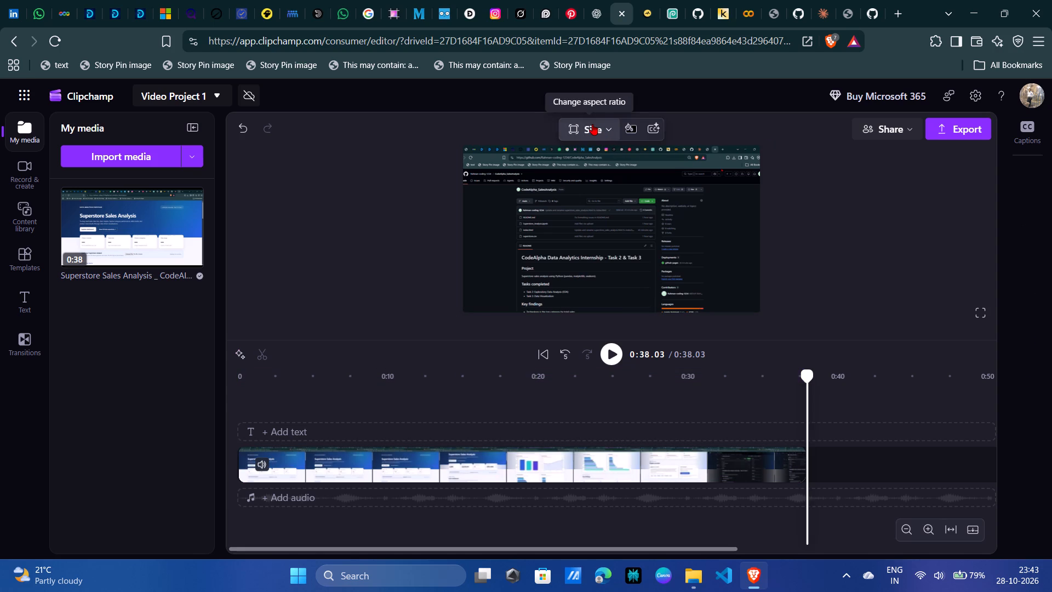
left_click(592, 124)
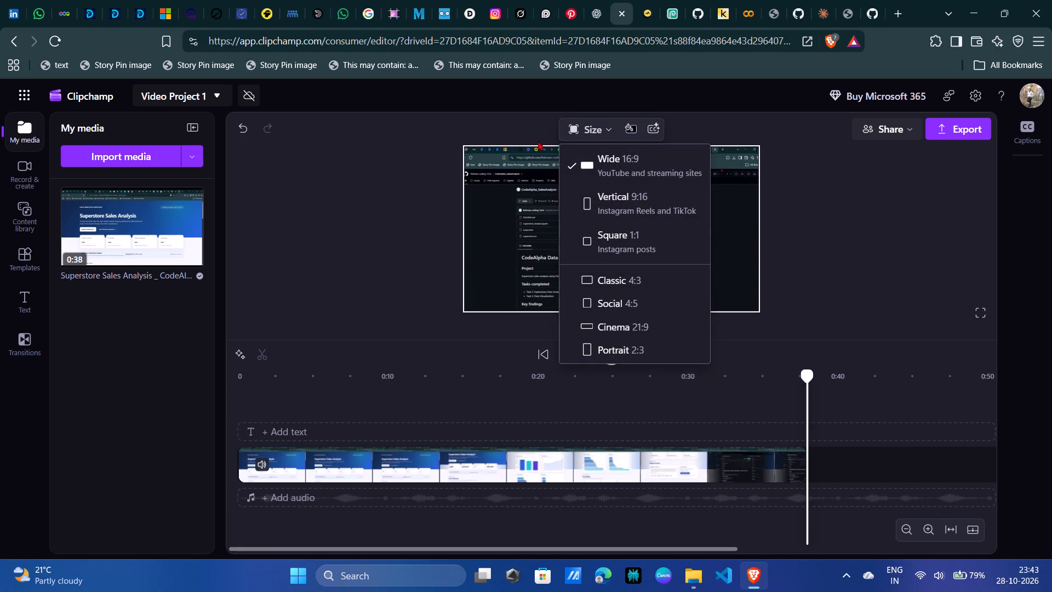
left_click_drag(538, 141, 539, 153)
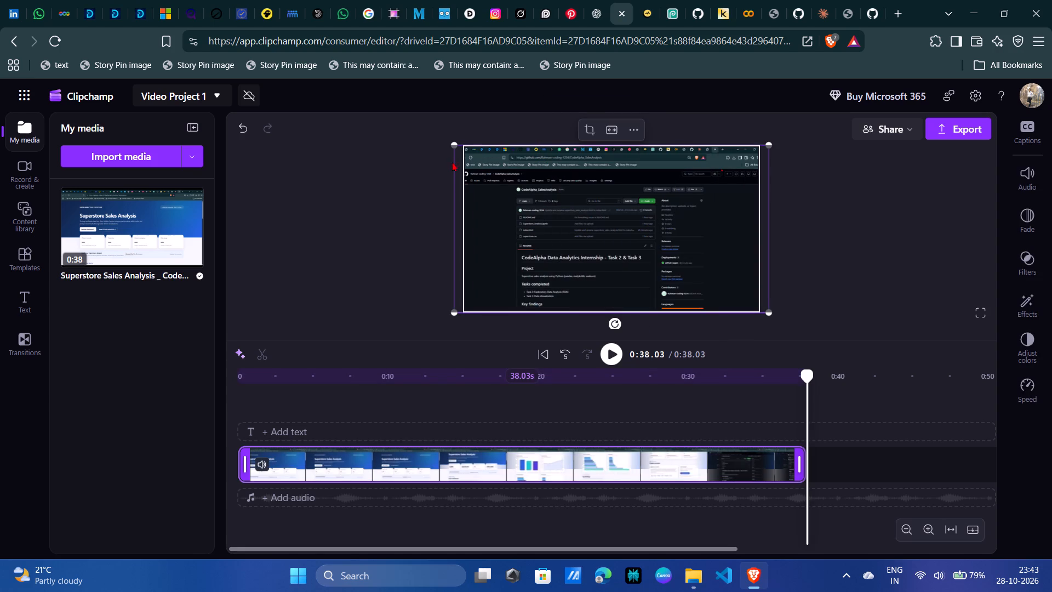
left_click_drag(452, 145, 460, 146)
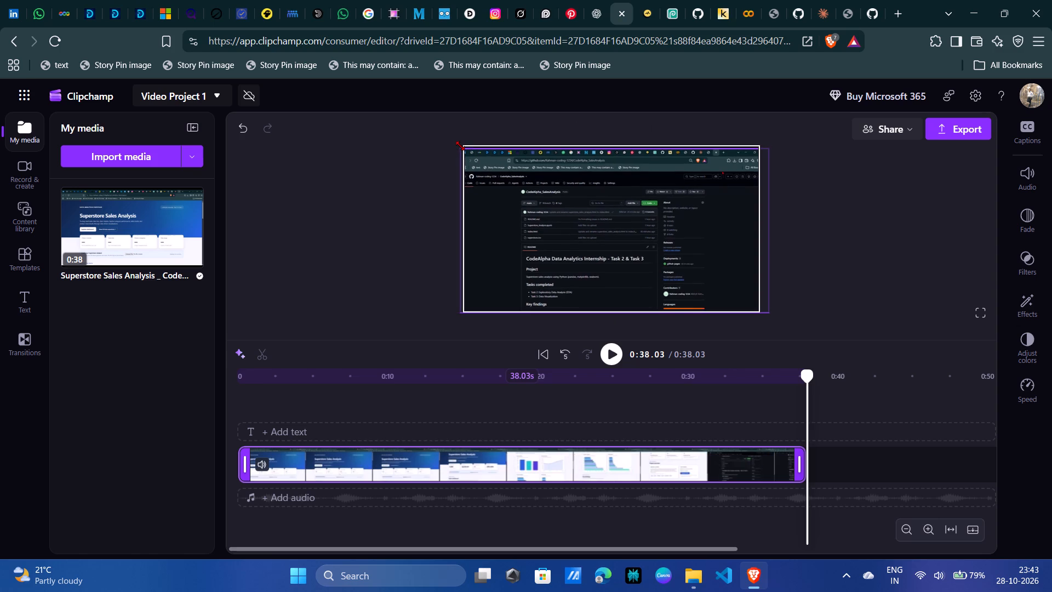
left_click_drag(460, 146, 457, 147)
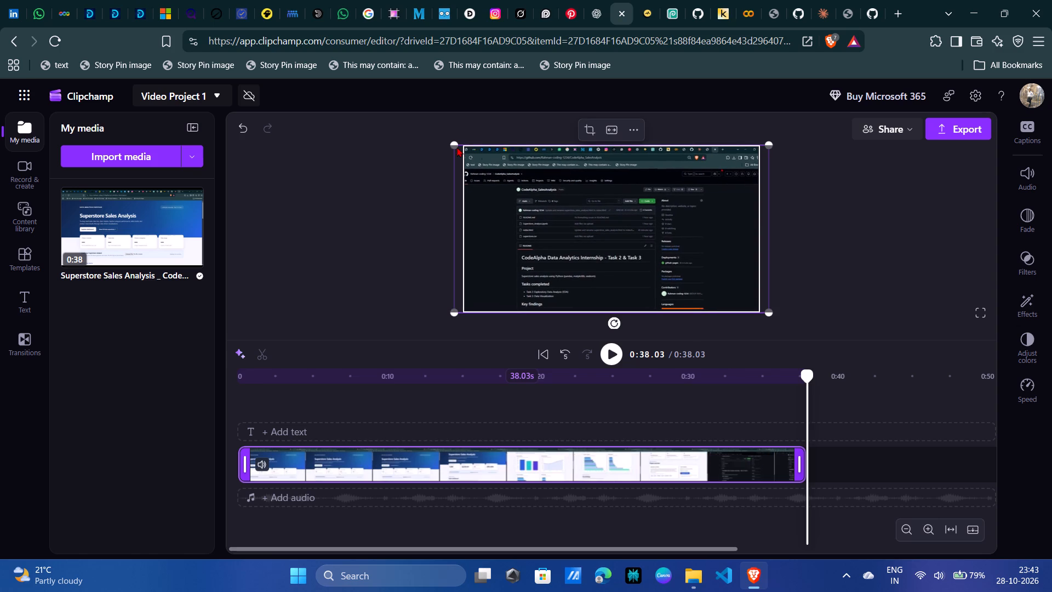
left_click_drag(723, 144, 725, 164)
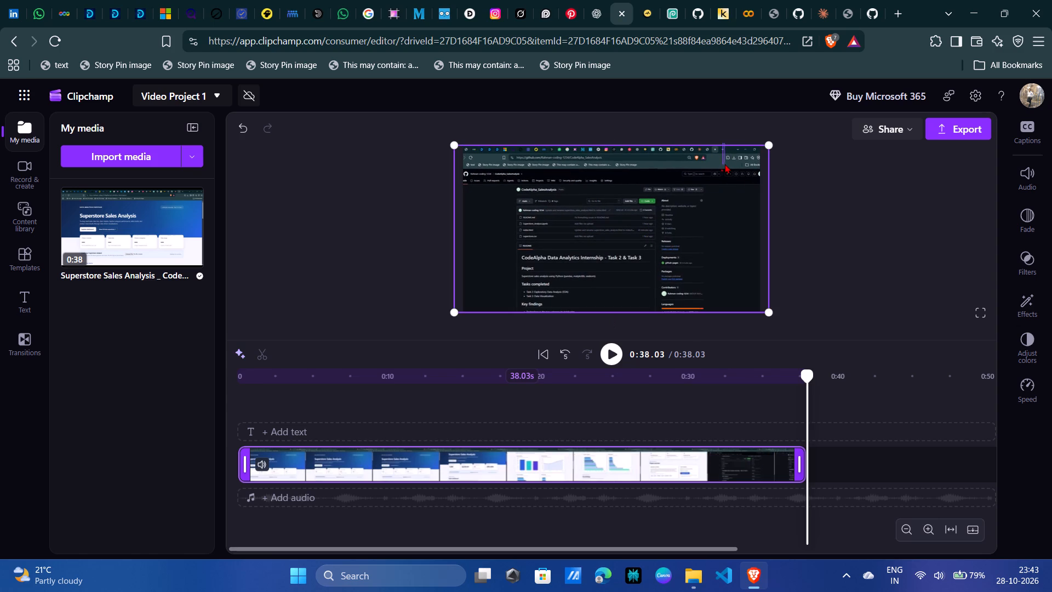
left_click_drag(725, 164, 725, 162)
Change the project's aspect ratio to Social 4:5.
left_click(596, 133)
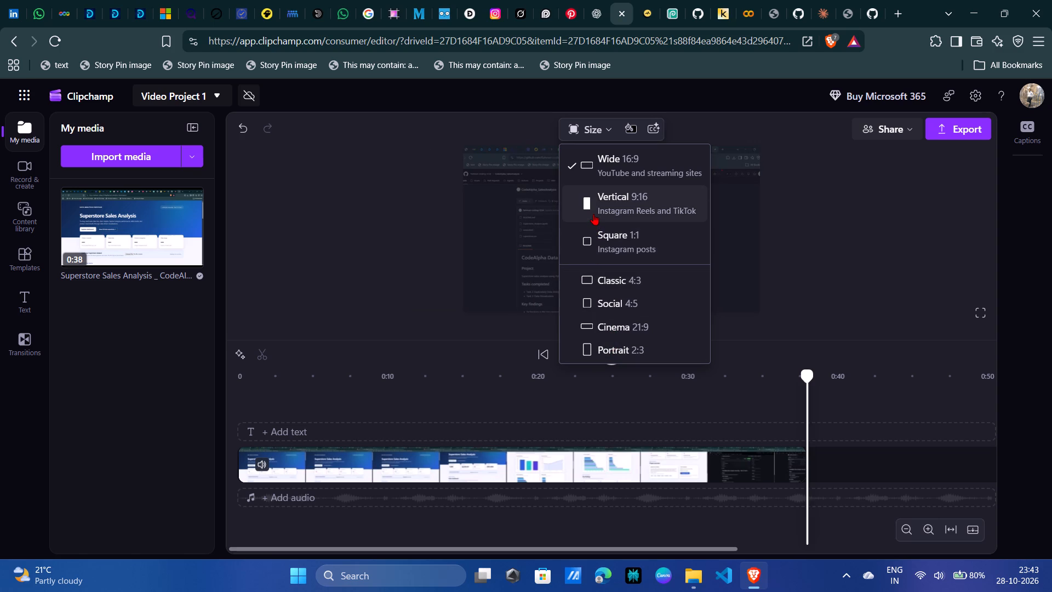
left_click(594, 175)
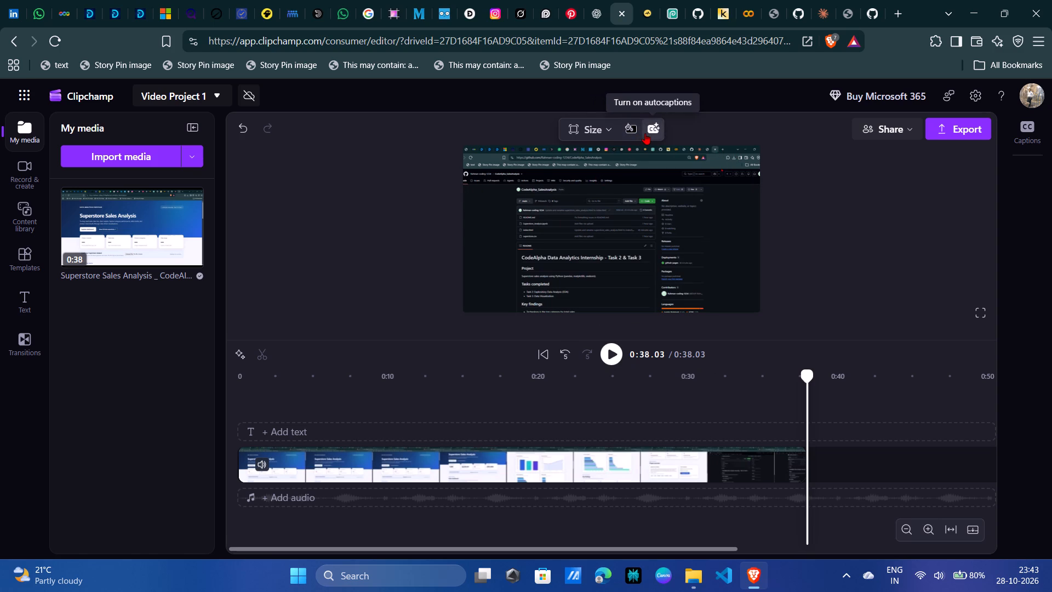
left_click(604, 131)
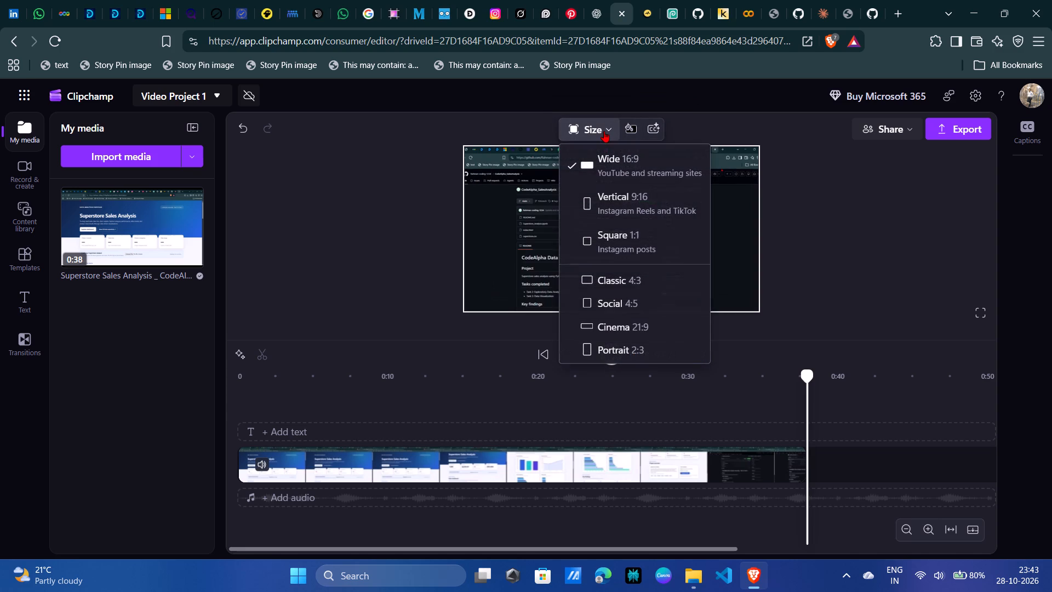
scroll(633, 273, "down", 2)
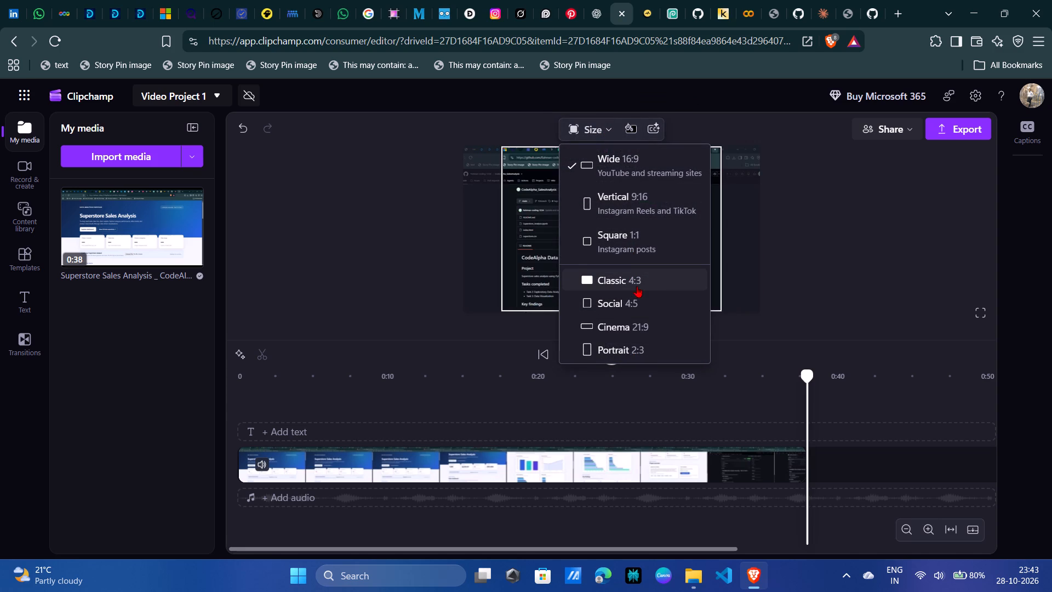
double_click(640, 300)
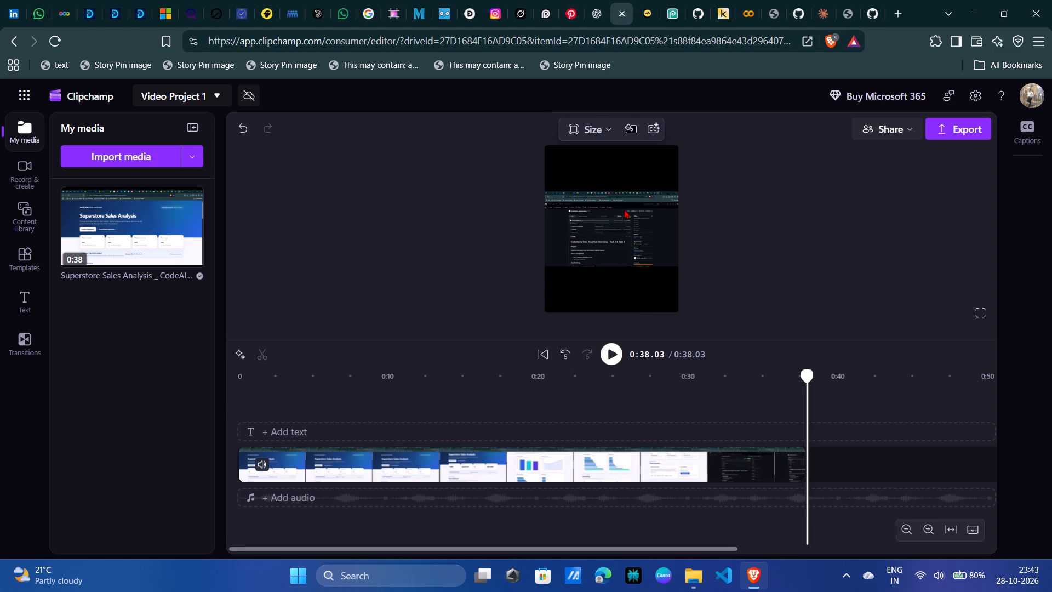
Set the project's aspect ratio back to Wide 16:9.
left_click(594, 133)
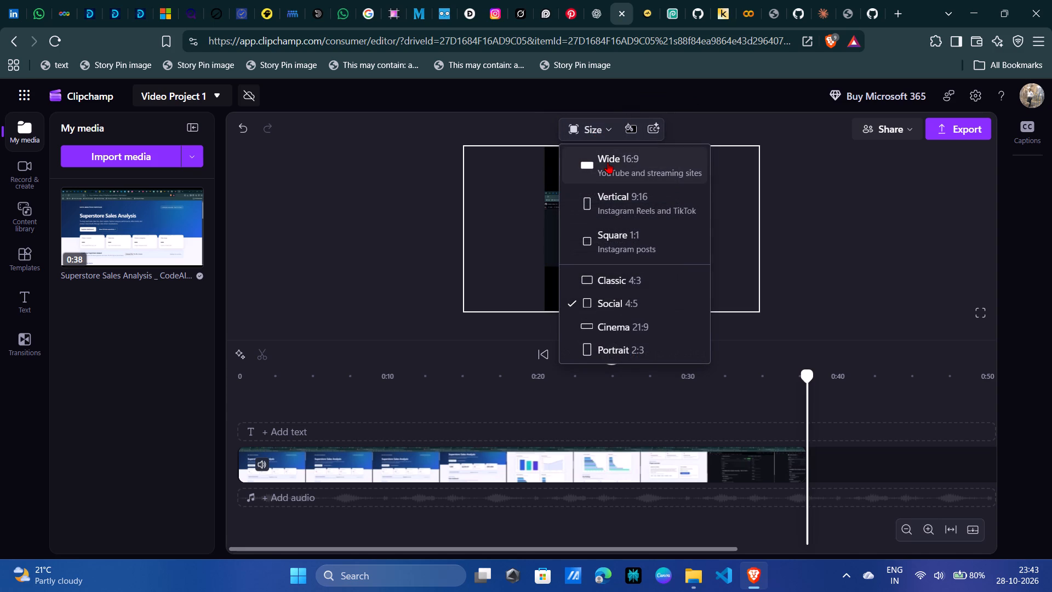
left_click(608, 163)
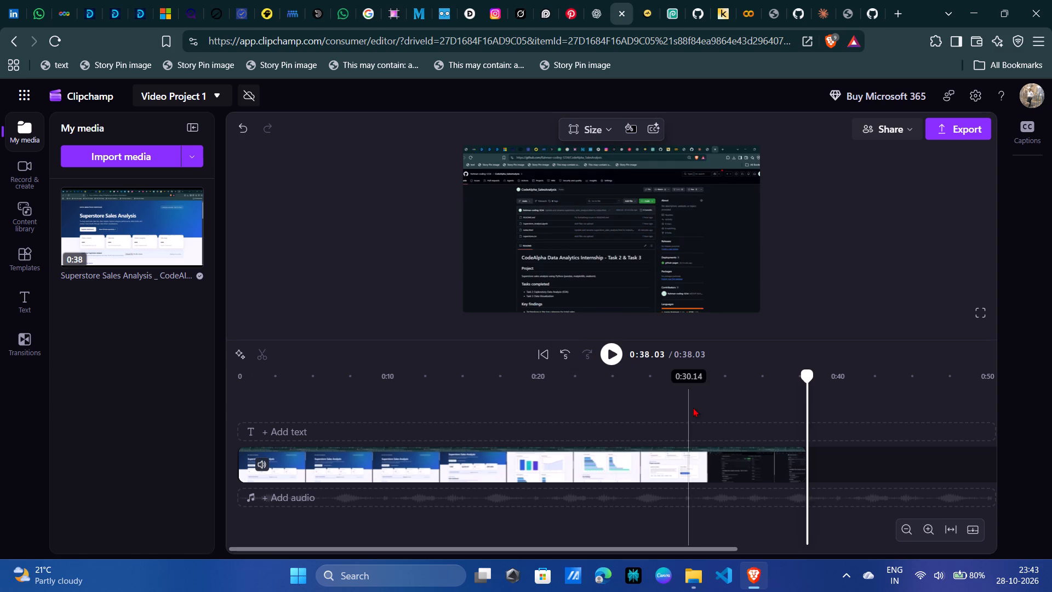
Browse the content library's audio, sound effects and visuals categories for material to add, then close the library.
scroll(561, 480, "right", 2)
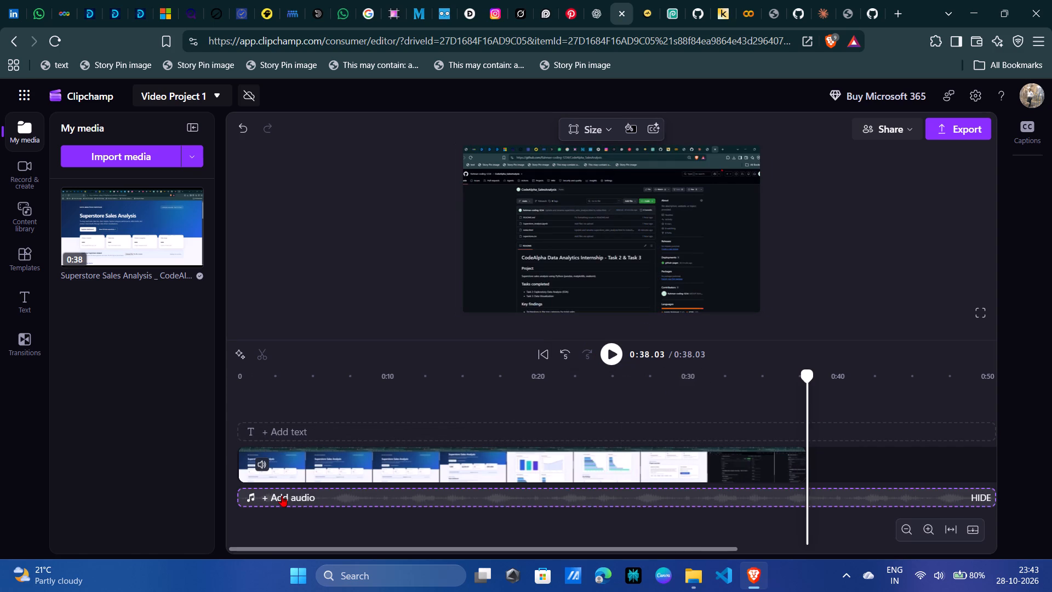
left_click(282, 496)
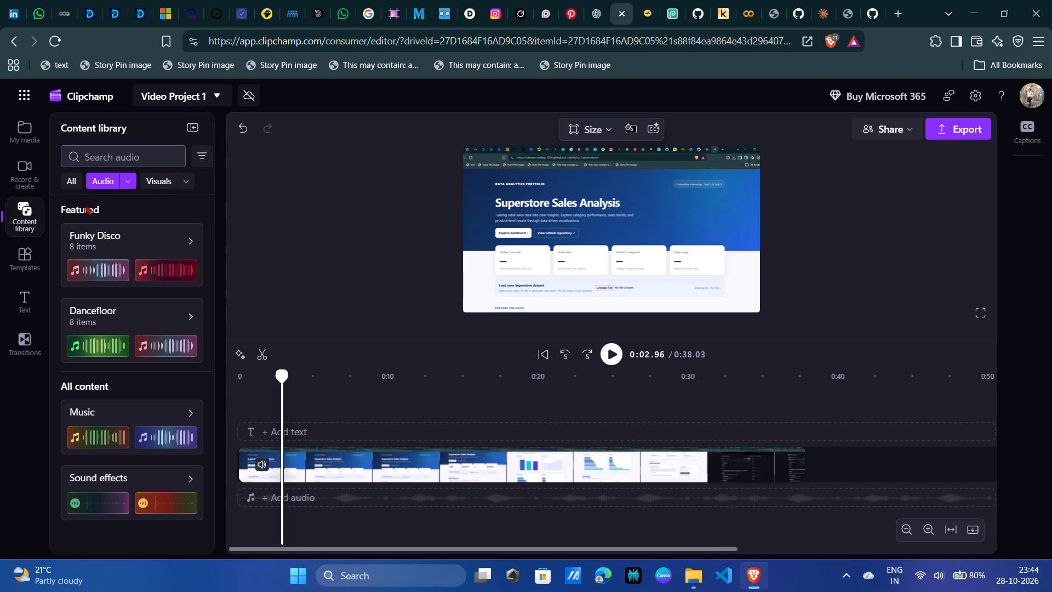
scroll(83, 313, "down", 1)
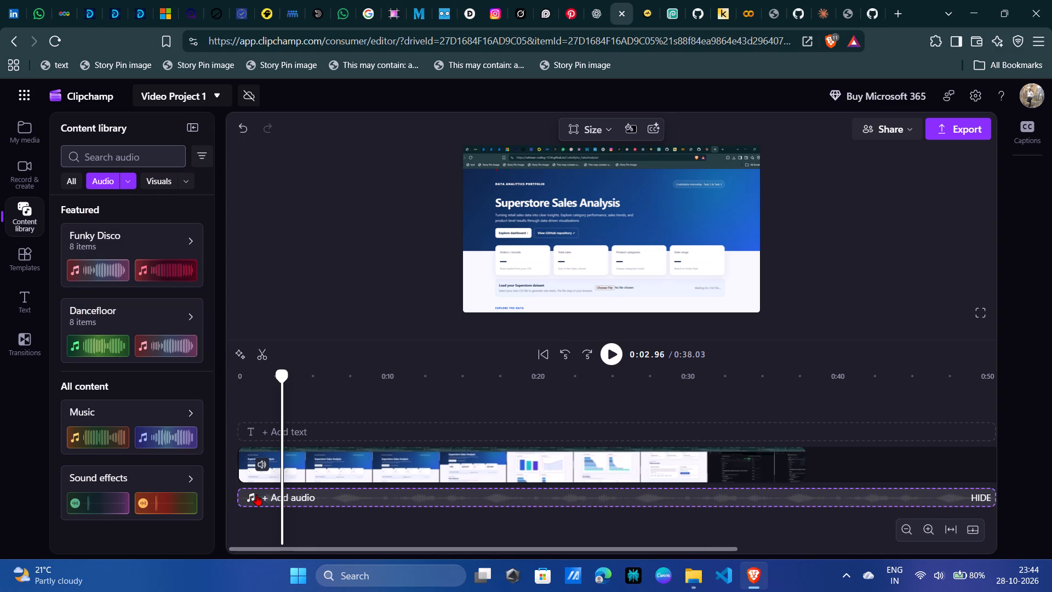
left_click(169, 493)
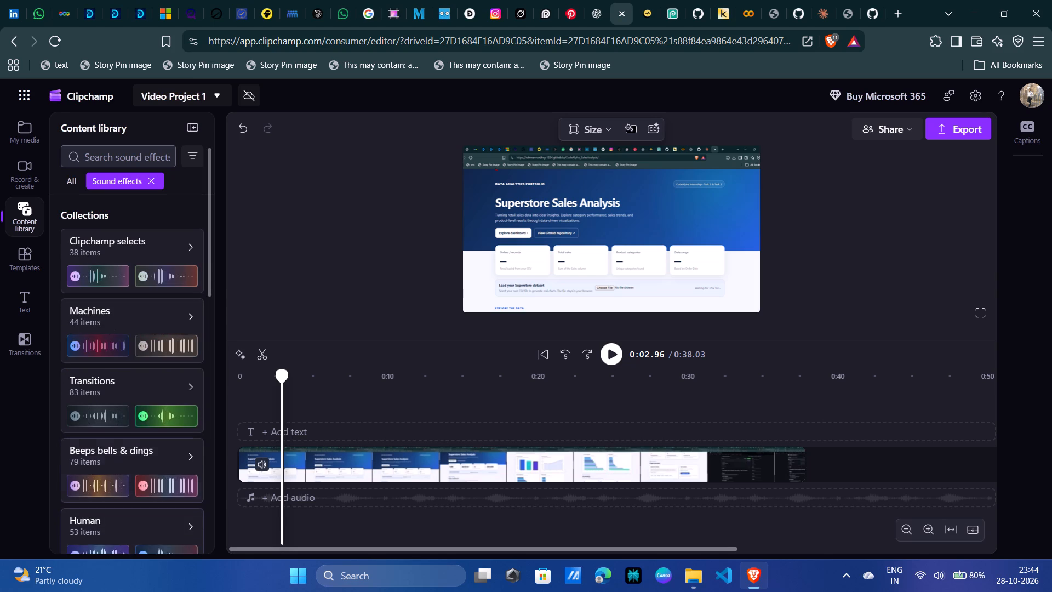
left_click(146, 185)
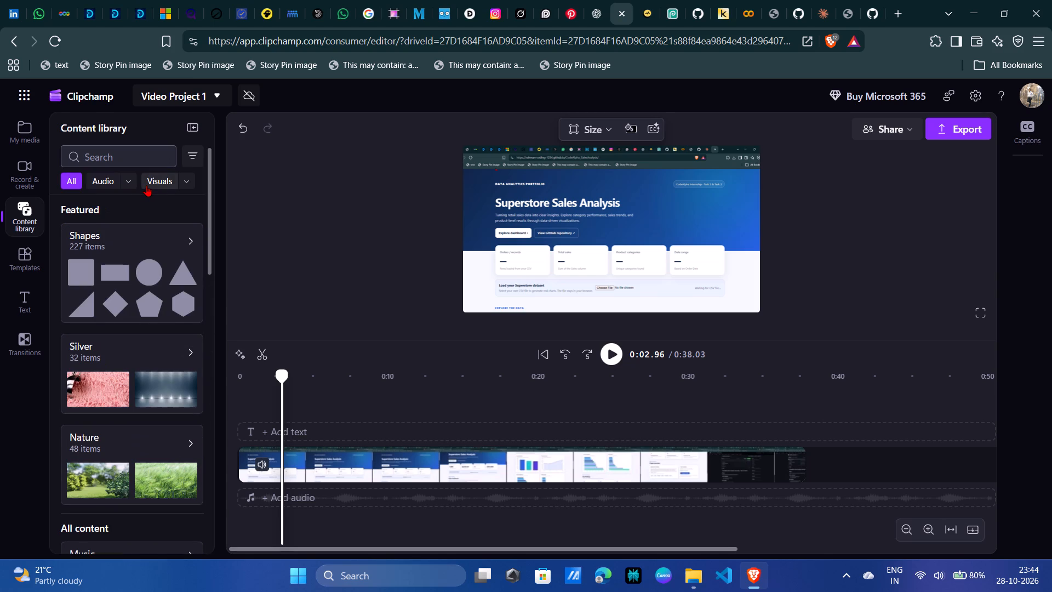
scroll(103, 425, "down", 5)
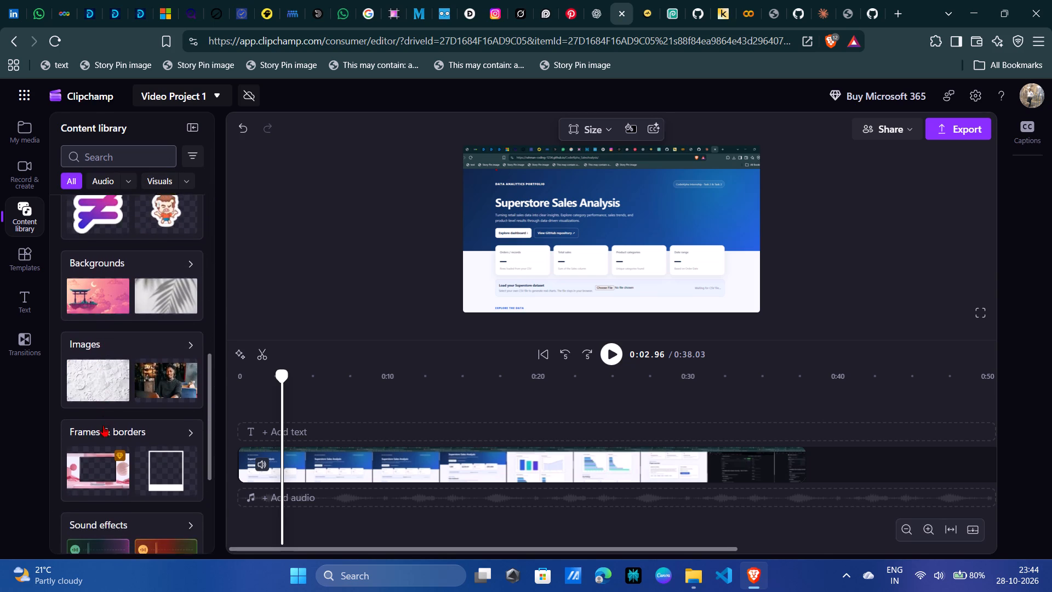
scroll(103, 425, "up", 5)
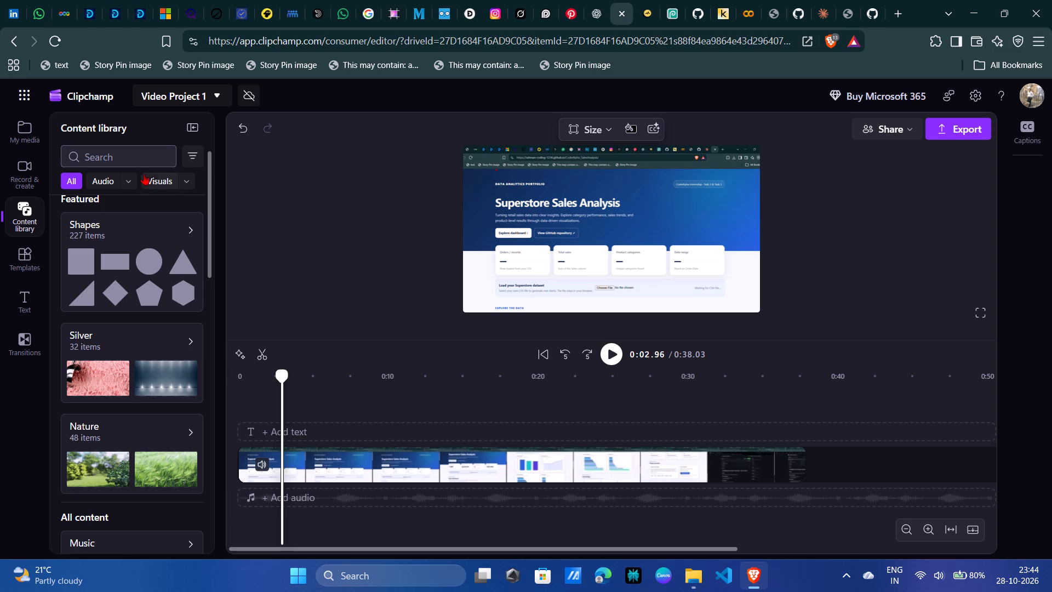
left_click(130, 184)
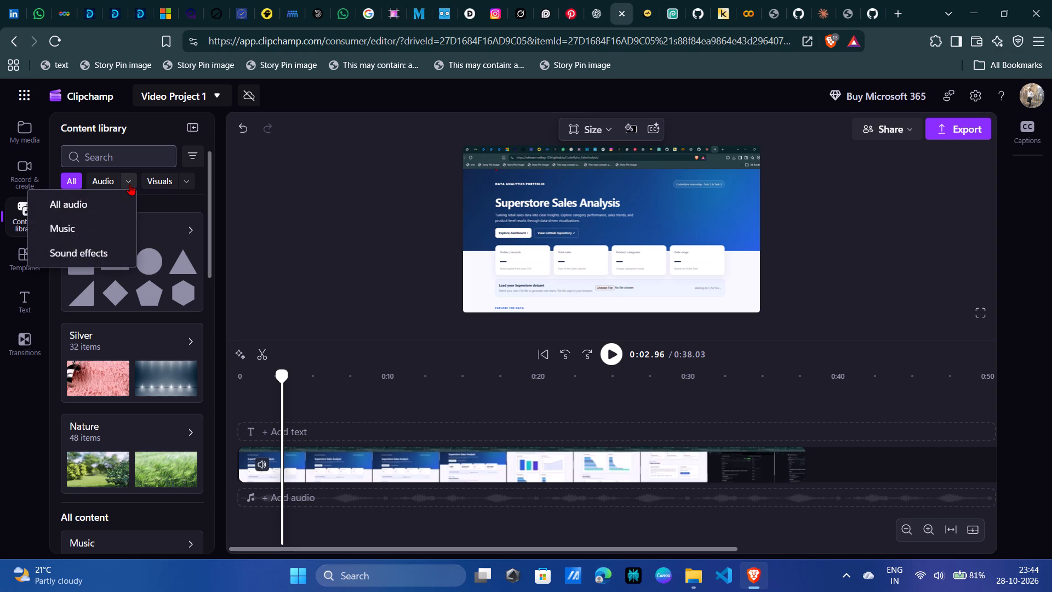
left_click(130, 184)
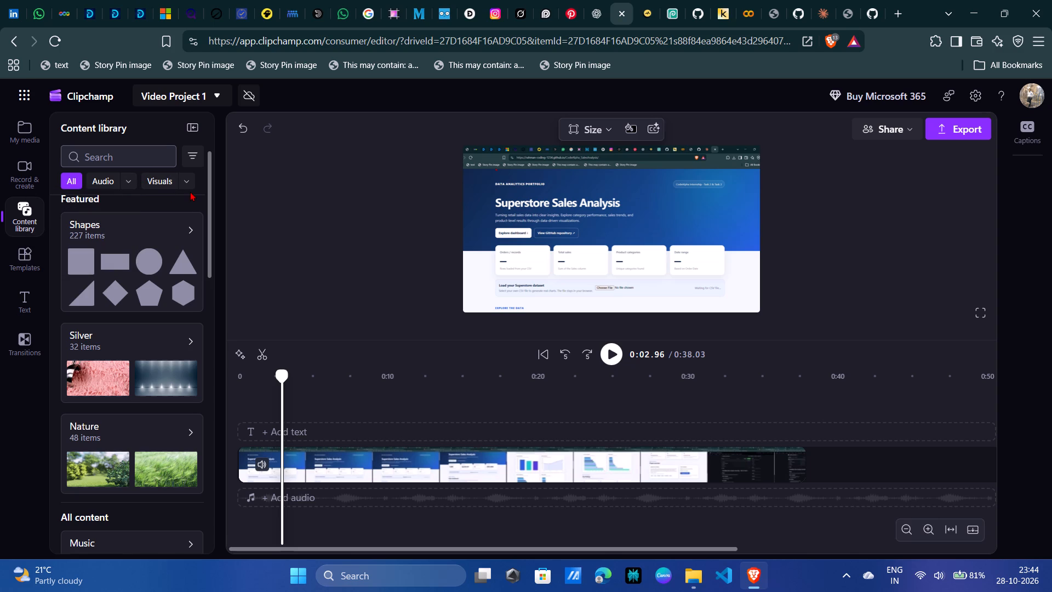
left_click_drag(190, 190, 189, 185)
left_click(189, 185)
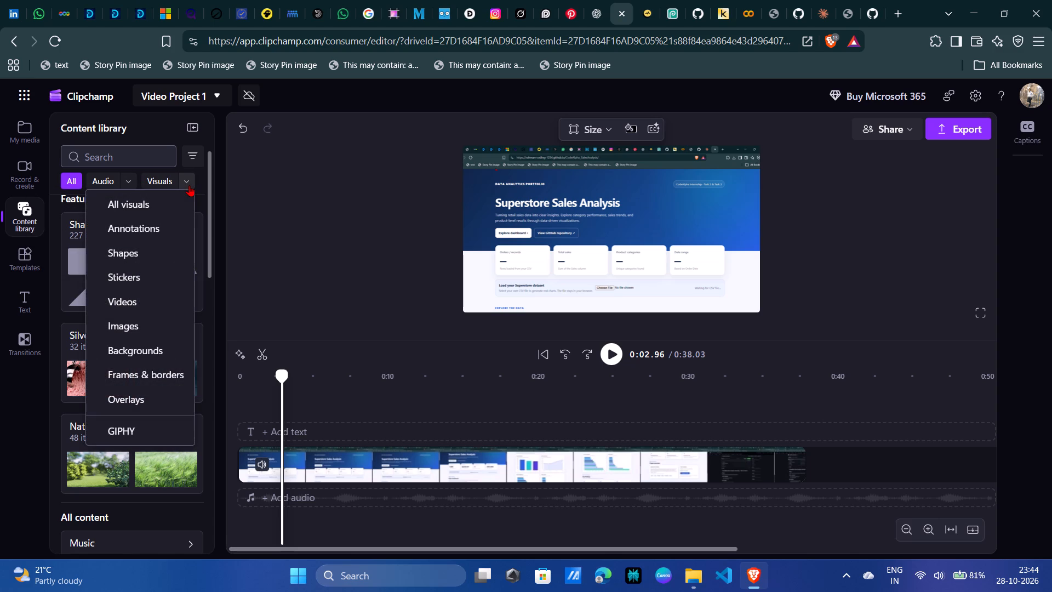
left_click(189, 185)
left_click(121, 157)
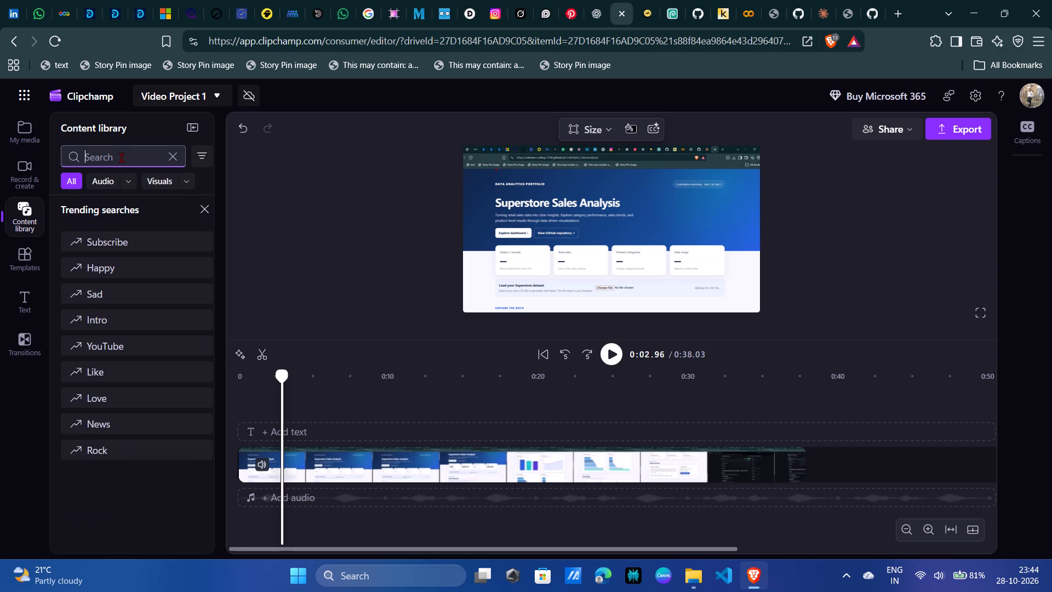
left_click(21, 221)
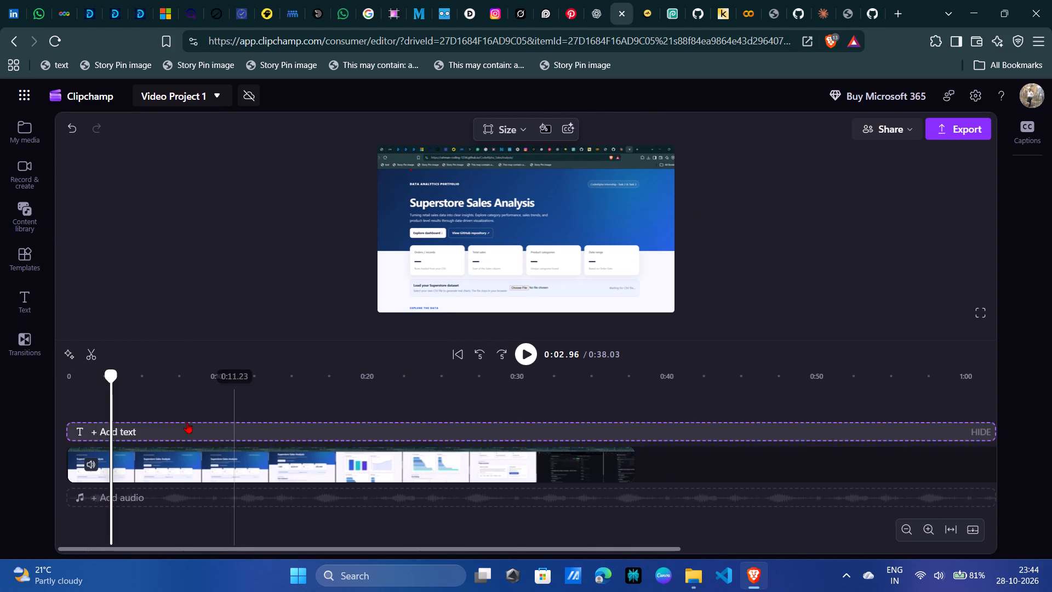
Move the recording along the timeline so it starts about 0.5 seconds in.
left_click_drag(157, 453, 226, 452)
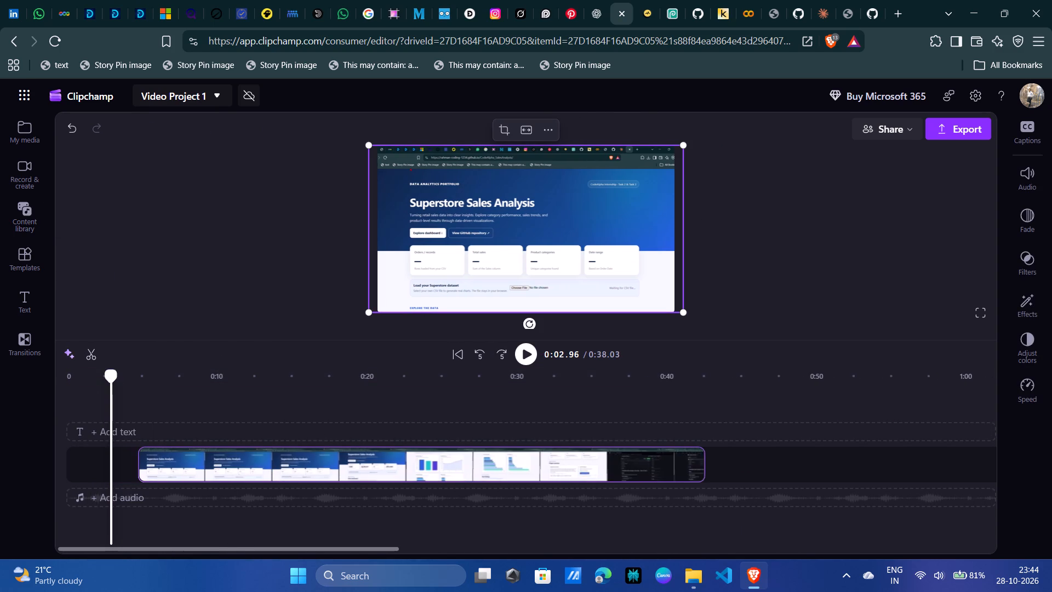
left_click_drag(226, 452, 163, 453)
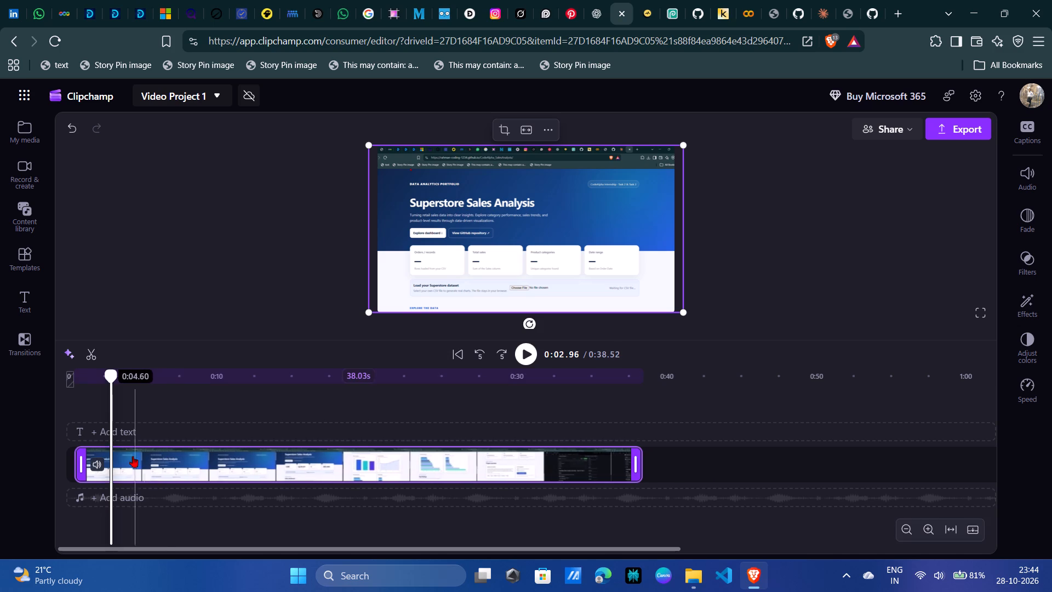
Look through the content library's audio, filter options and full category list for audio to add to the project.
left_click(90, 495)
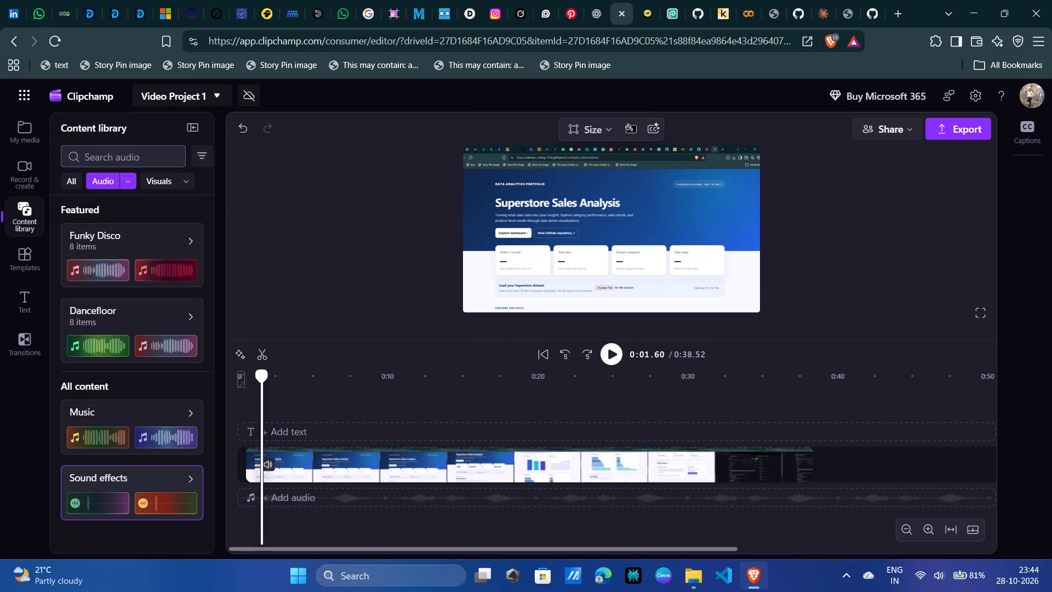
scroll(138, 398, "up", 3)
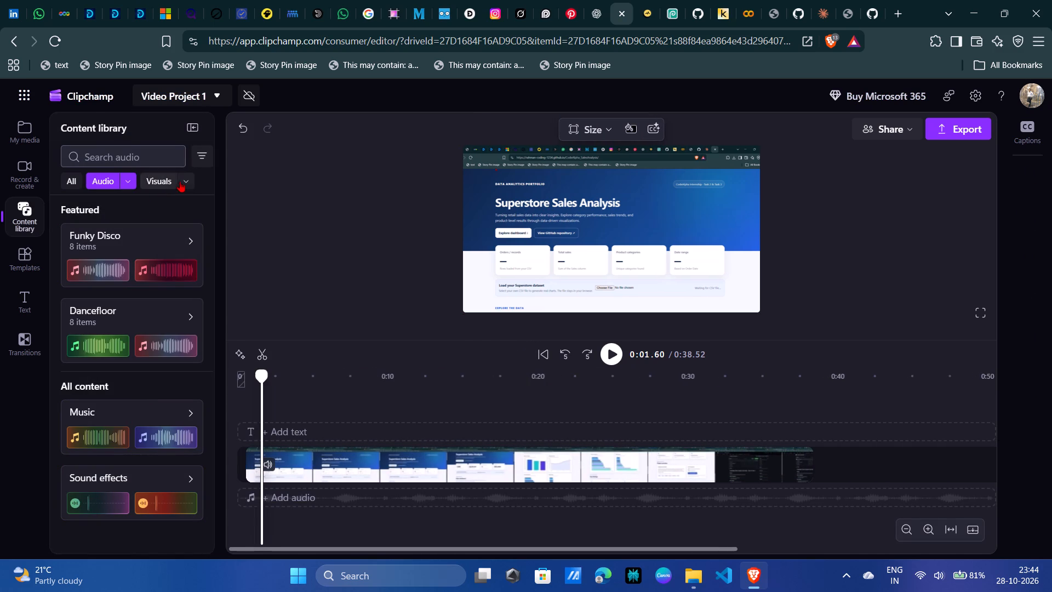
left_click(202, 152)
left_click(202, 152)
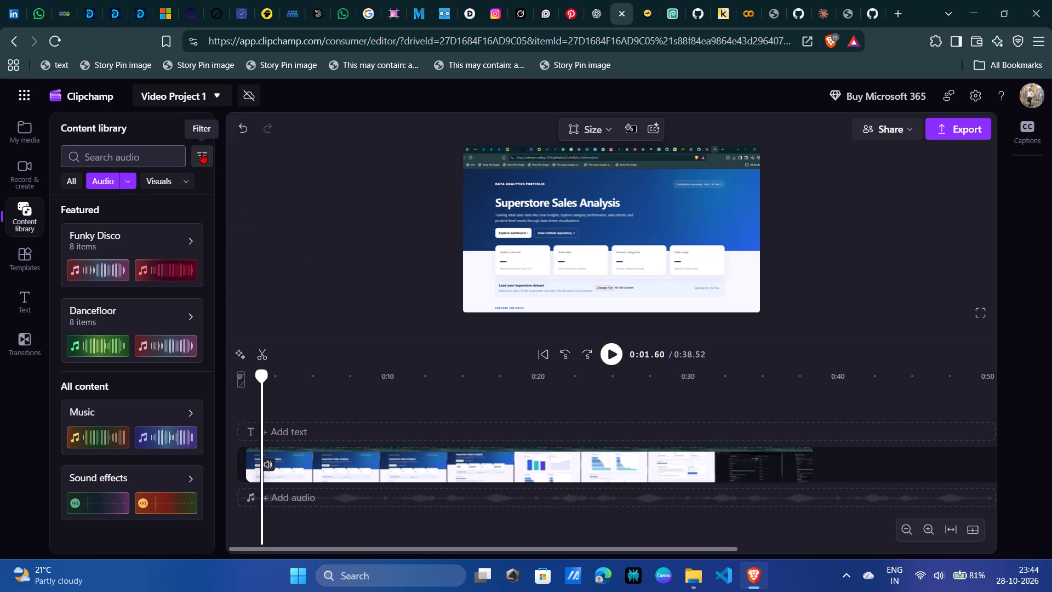
left_click(202, 152)
left_click(232, 223)
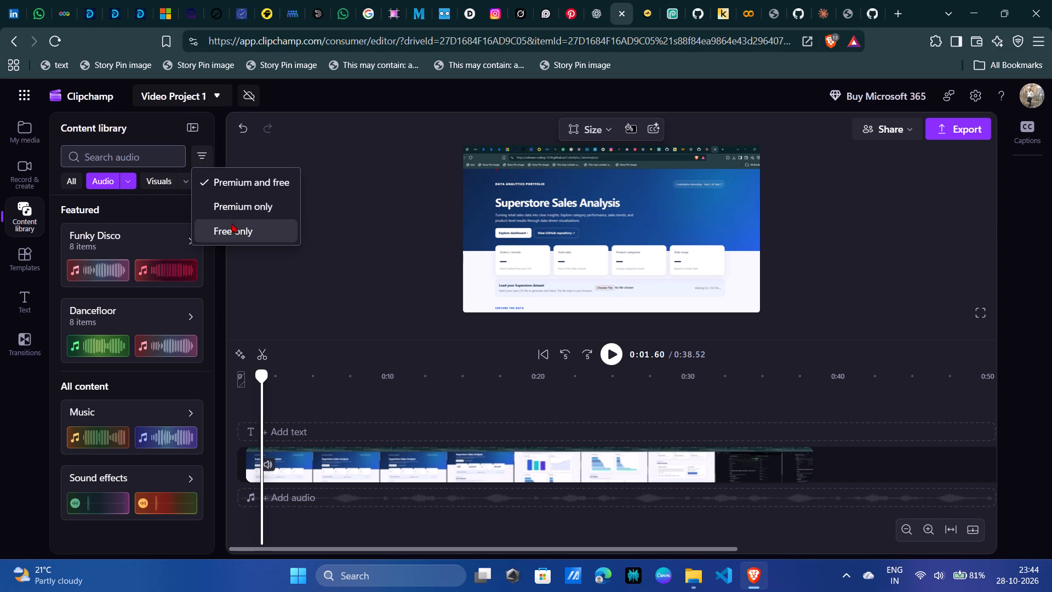
left_click(71, 184)
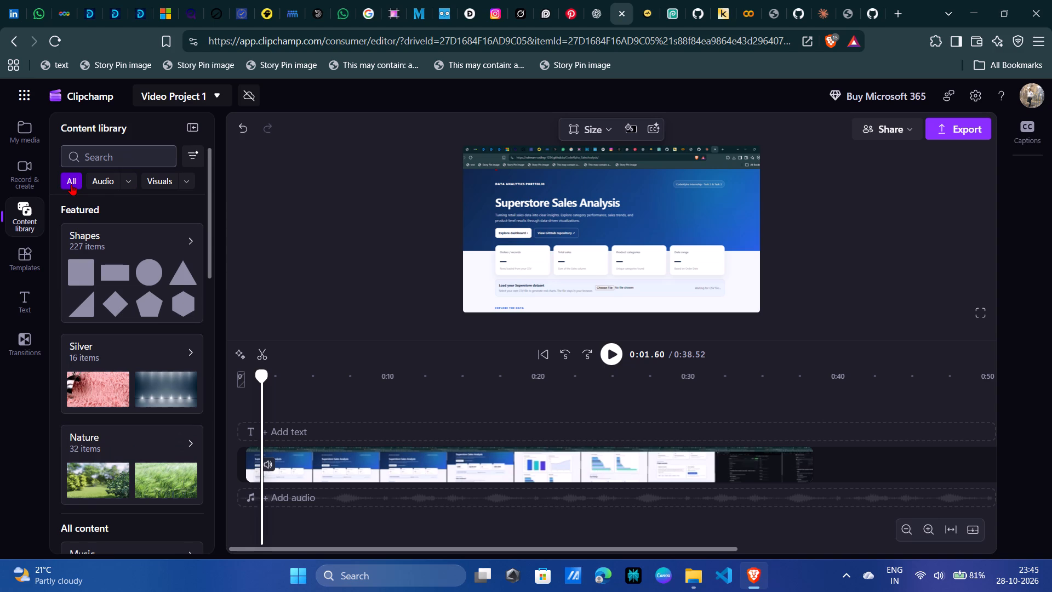
left_click(71, 184)
left_click(25, 144)
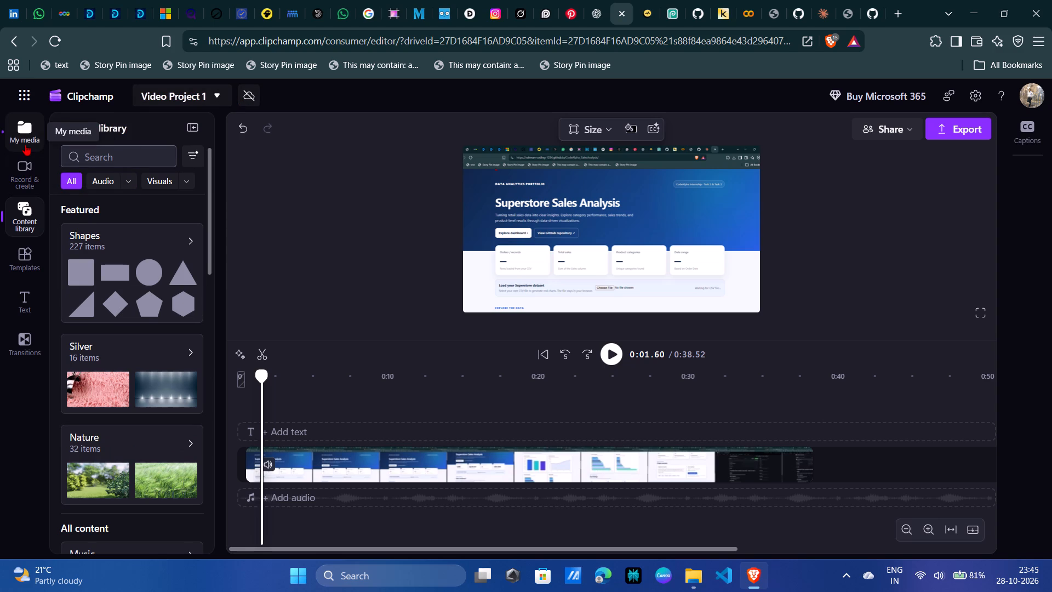
left_click(99, 157)
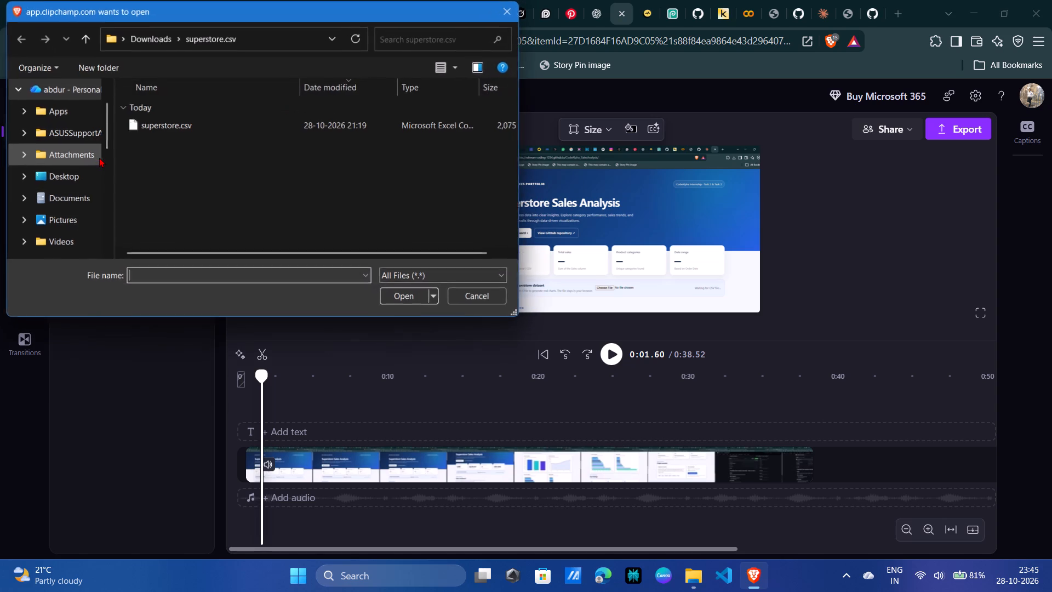
scroll(77, 181, "up", 1)
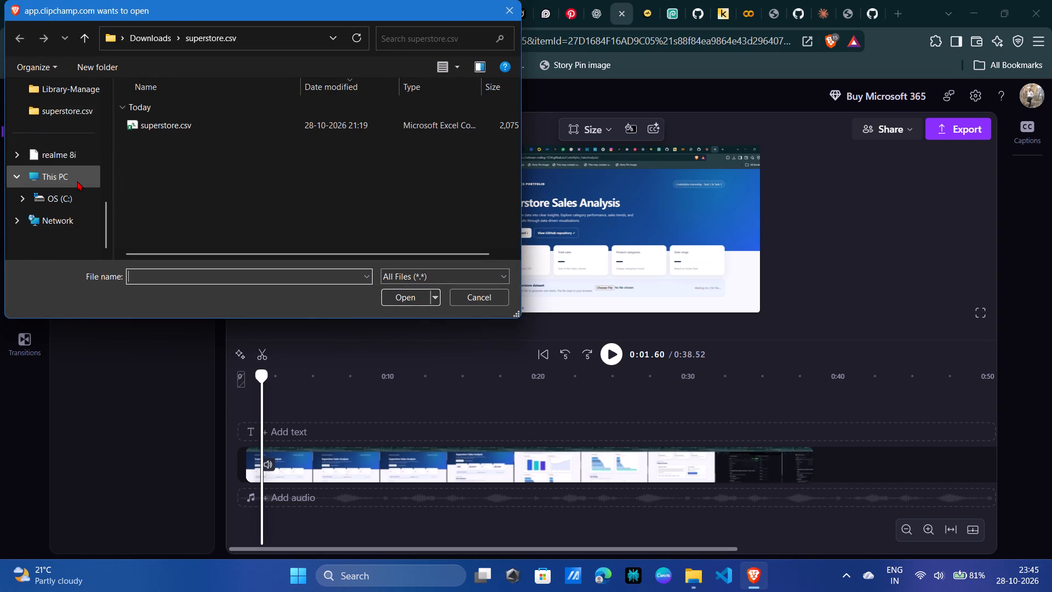
scroll(77, 181, "up", 1)
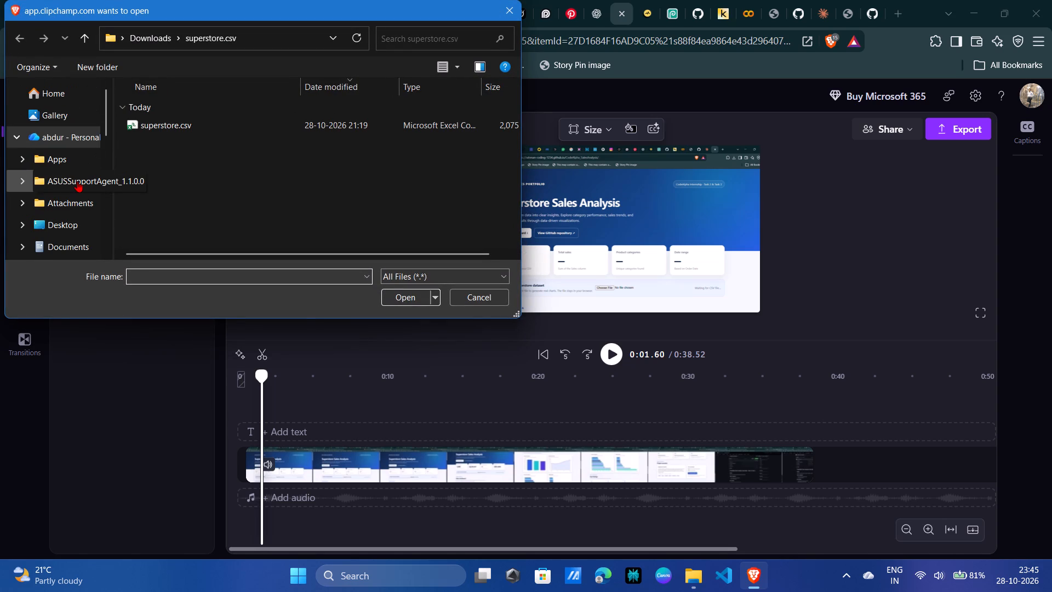
left_click(53, 107)
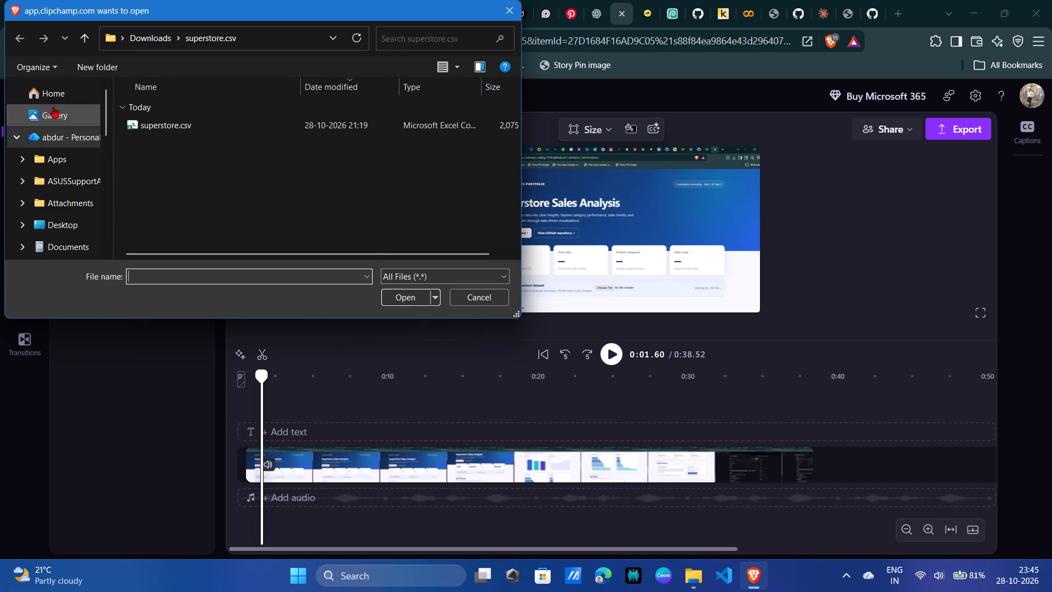
left_click(52, 103)
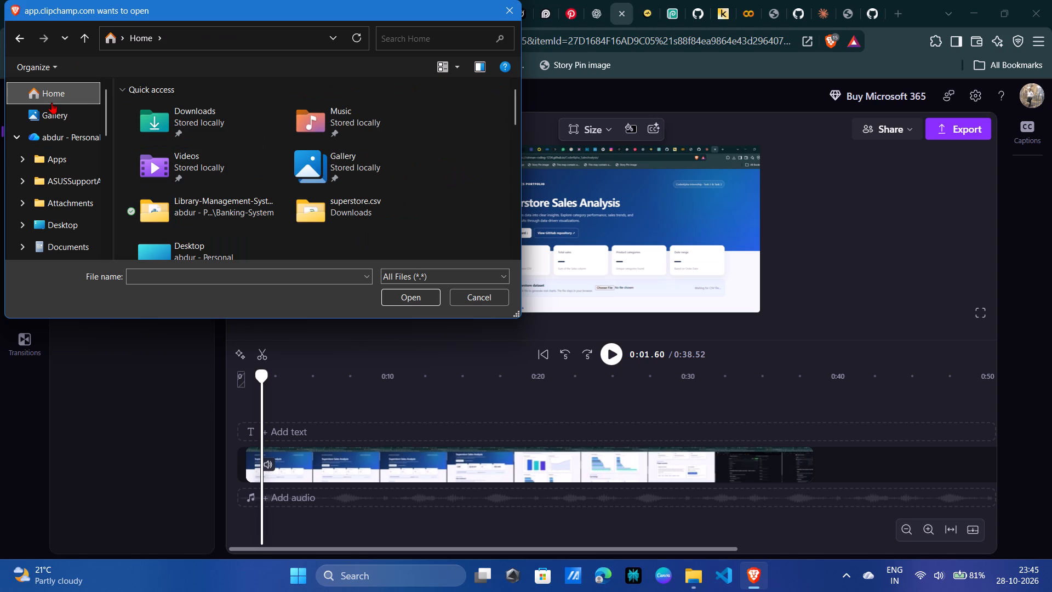
left_click_drag(119, 122, 138, 124)
double_click(138, 124)
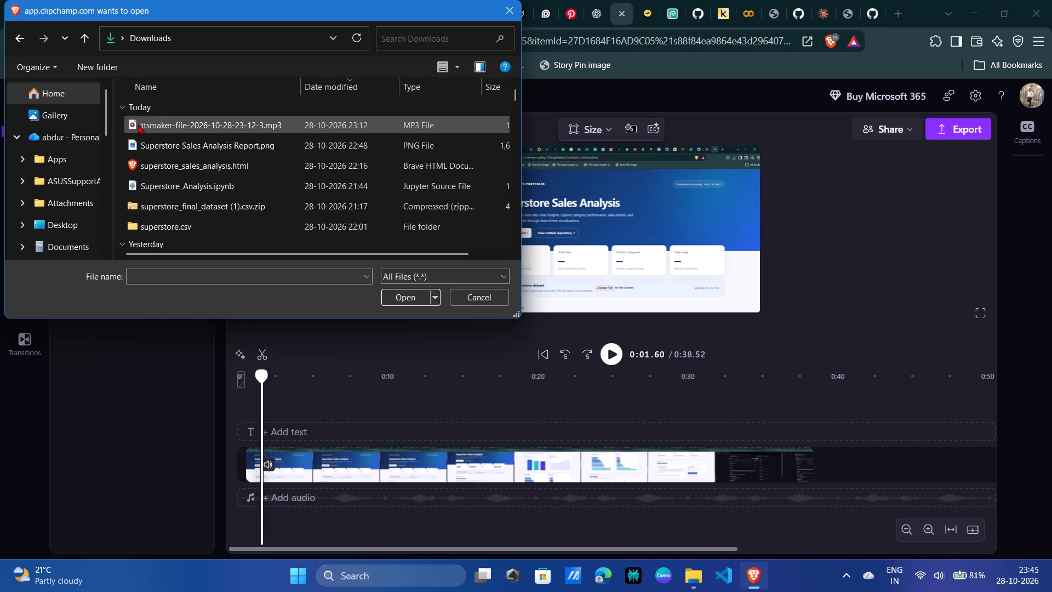
double_click(138, 124)
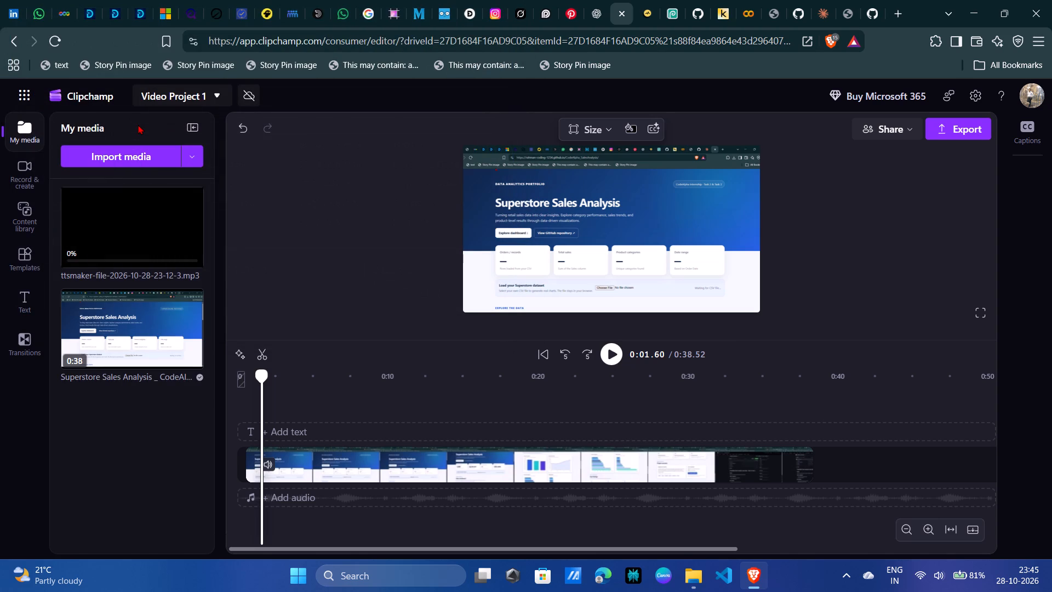
Place the imported ttsmaker narration on the timeline's audio track beneath the recording.
left_click_drag(129, 232, 316, 516)
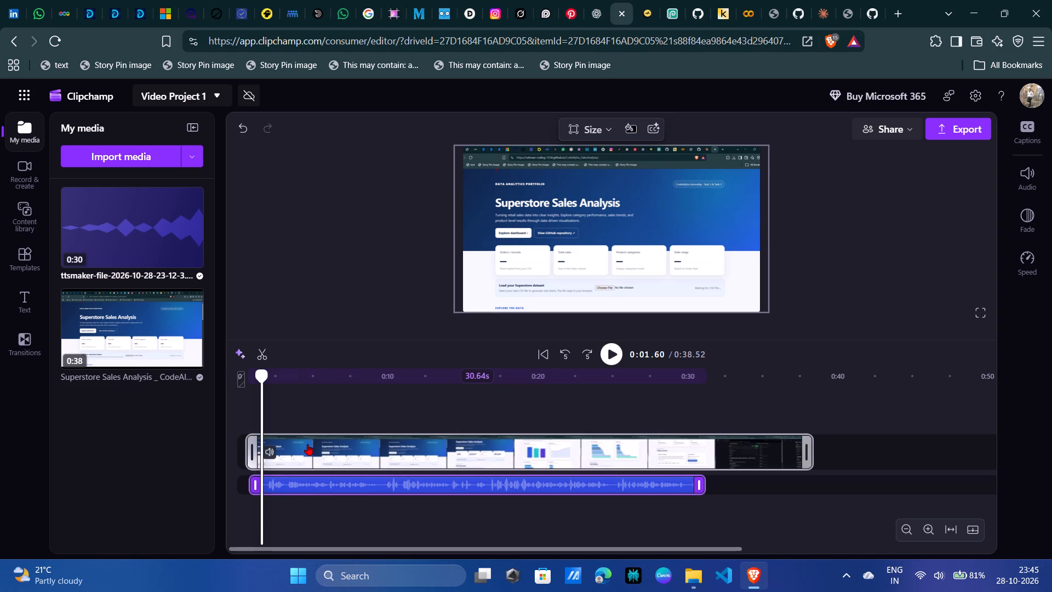
Align the narration and the recording so both start at 0:00 on the timeline.
left_click_drag(307, 444, 312, 445)
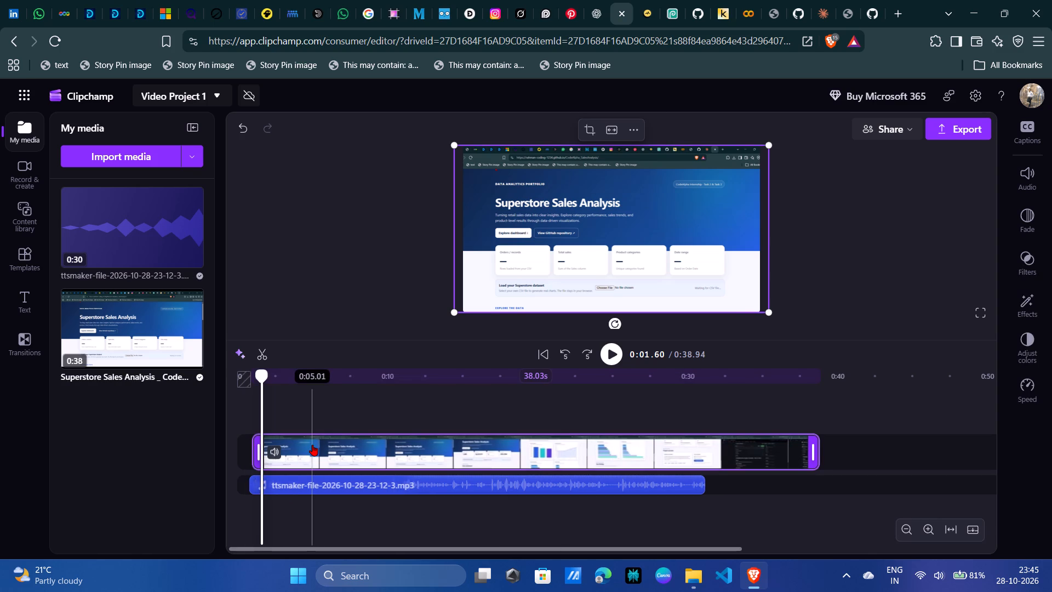
left_click_drag(261, 448, 248, 446)
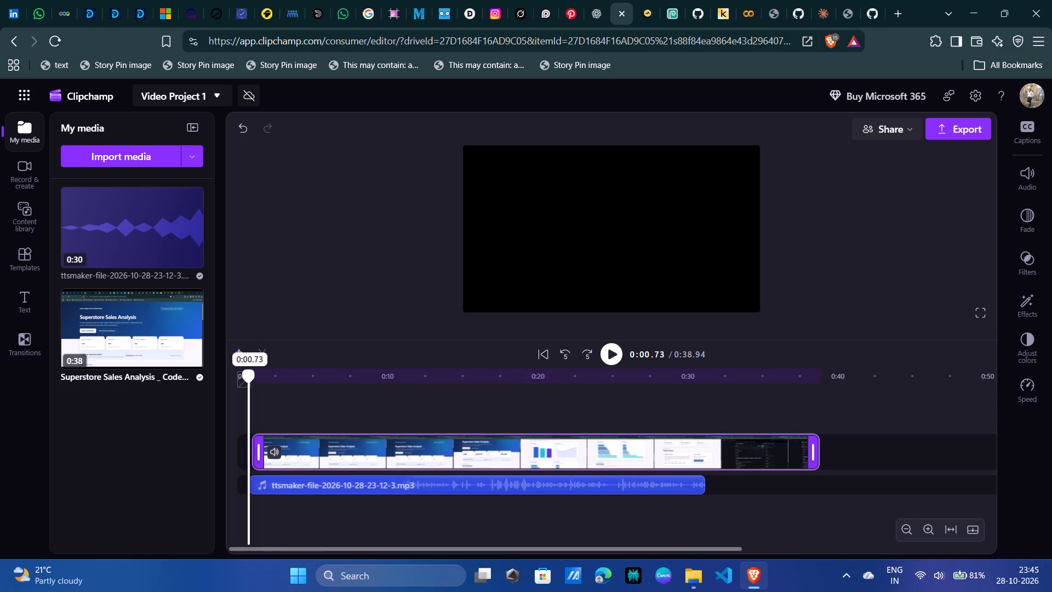
left_click_drag(248, 446, 237, 447)
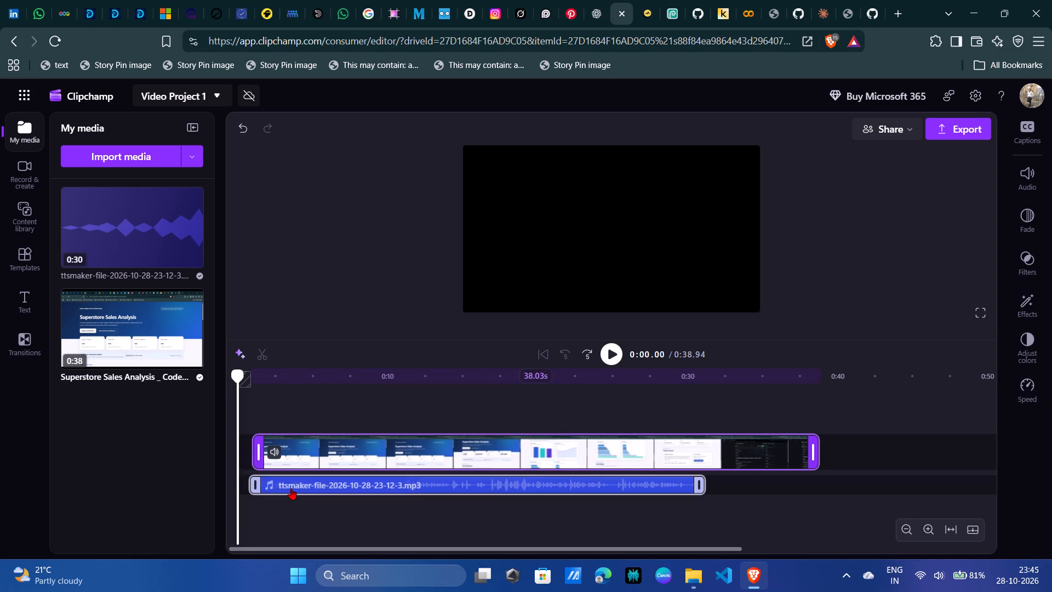
left_click_drag(291, 488, 274, 489)
left_click_drag(303, 446, 282, 448)
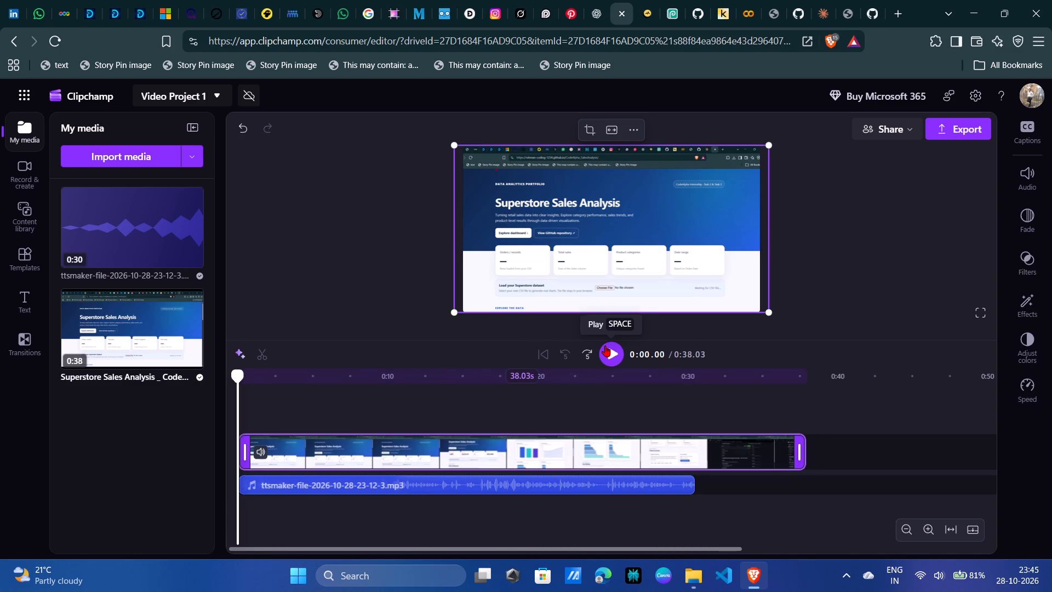
Play the project from the start to check the recording against the narration.
left_click(605, 345)
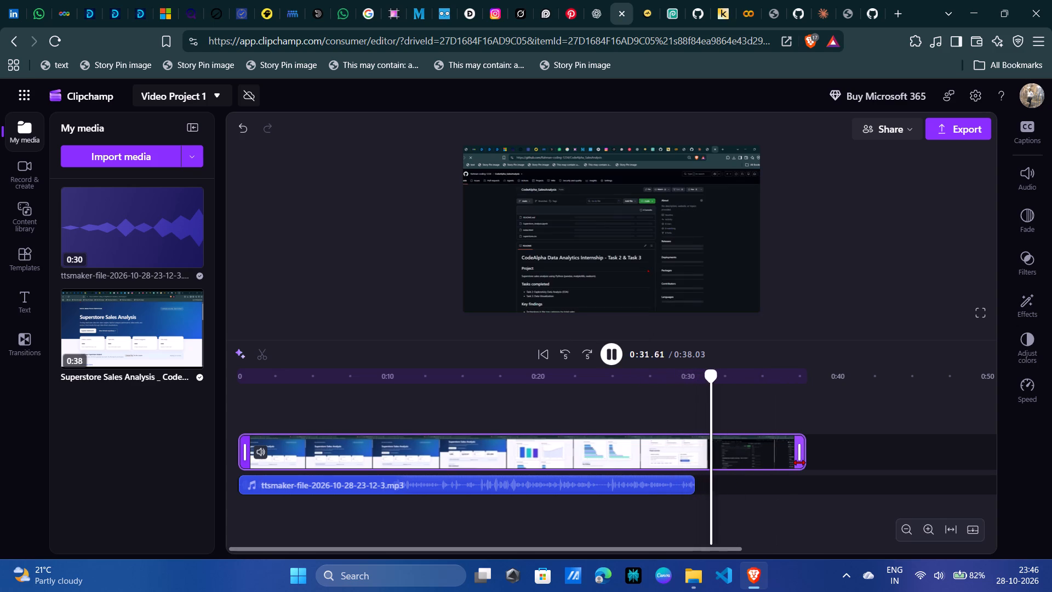
Trim the end of the recording to cut the GitHub repository footage, leaving a clip about 27.1 seconds long.
left_click_drag(799, 462, 673, 480)
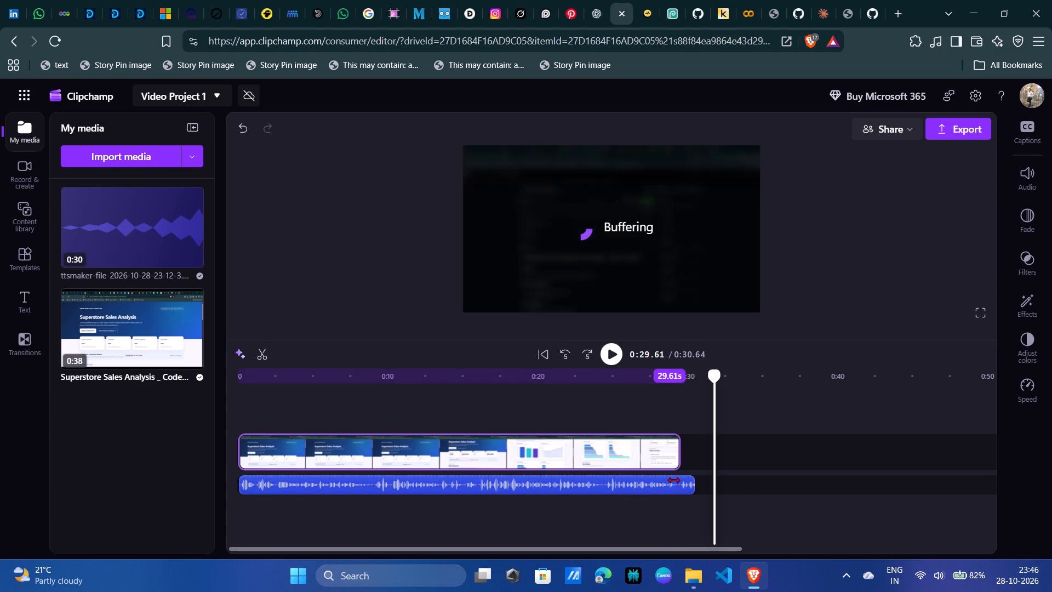
left_click_drag(673, 480, 671, 480)
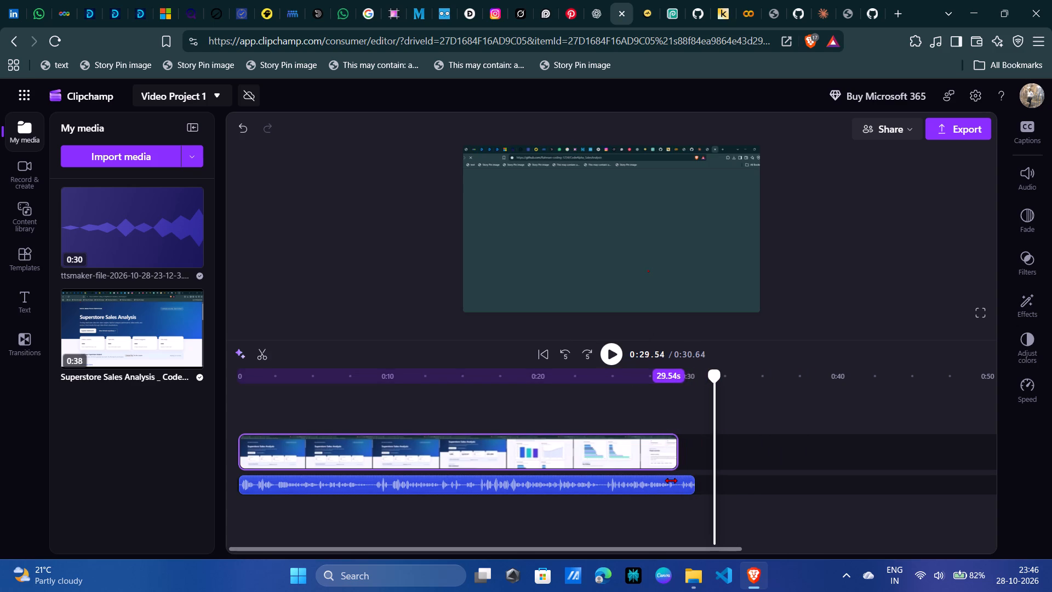
left_click_drag(671, 480, 660, 486)
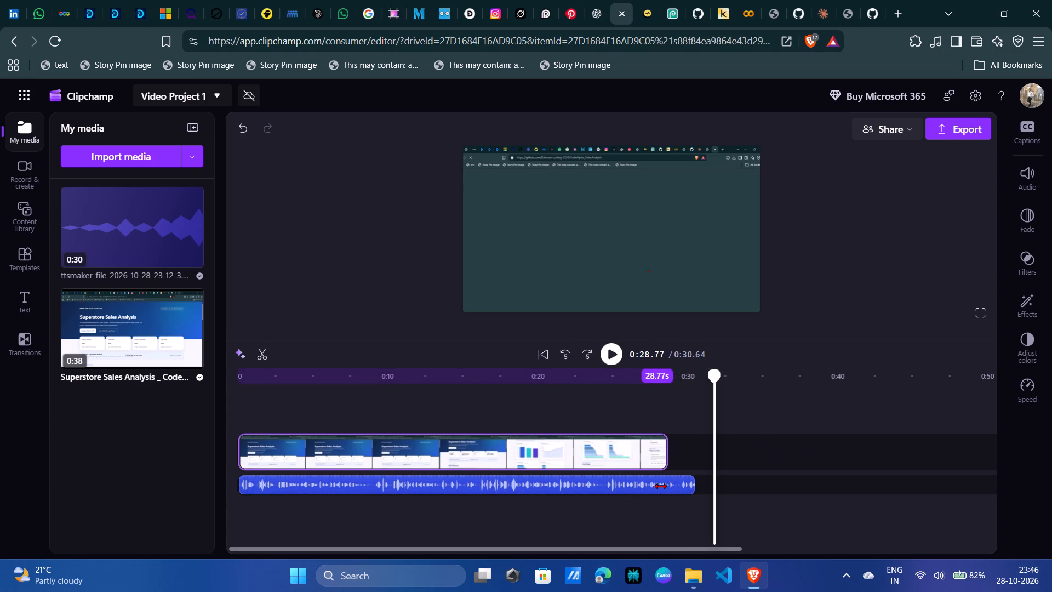
left_click_drag(660, 486, 652, 490)
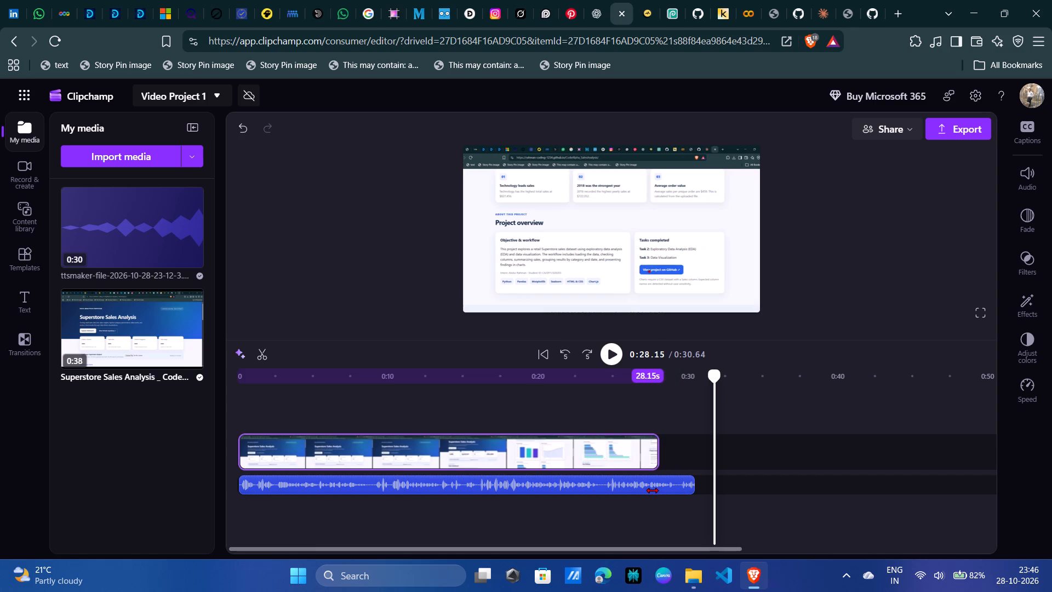
left_click_drag(652, 490, 660, 490)
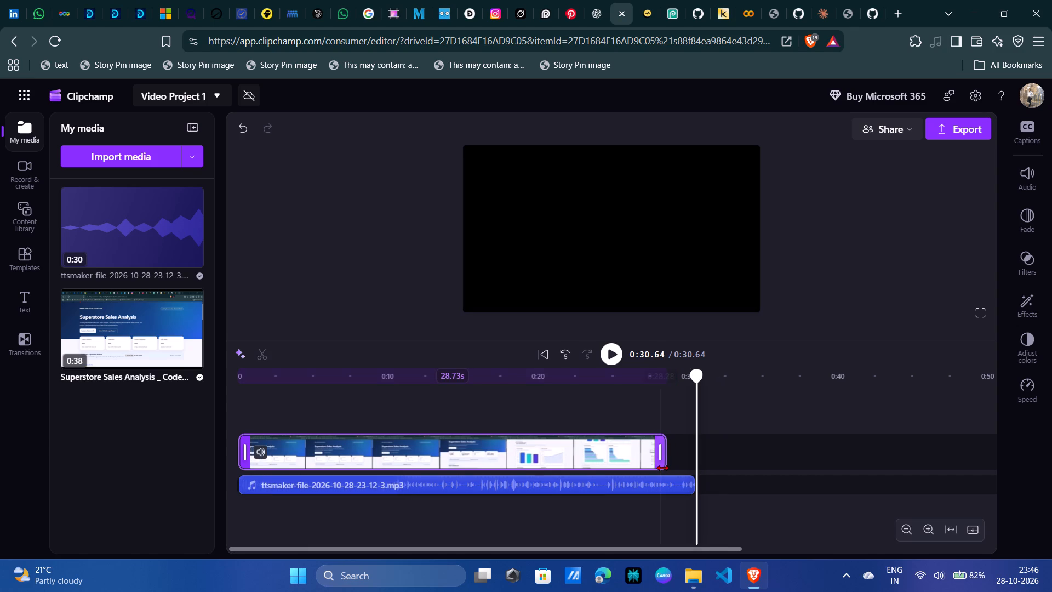
left_click_drag(662, 468, 656, 470)
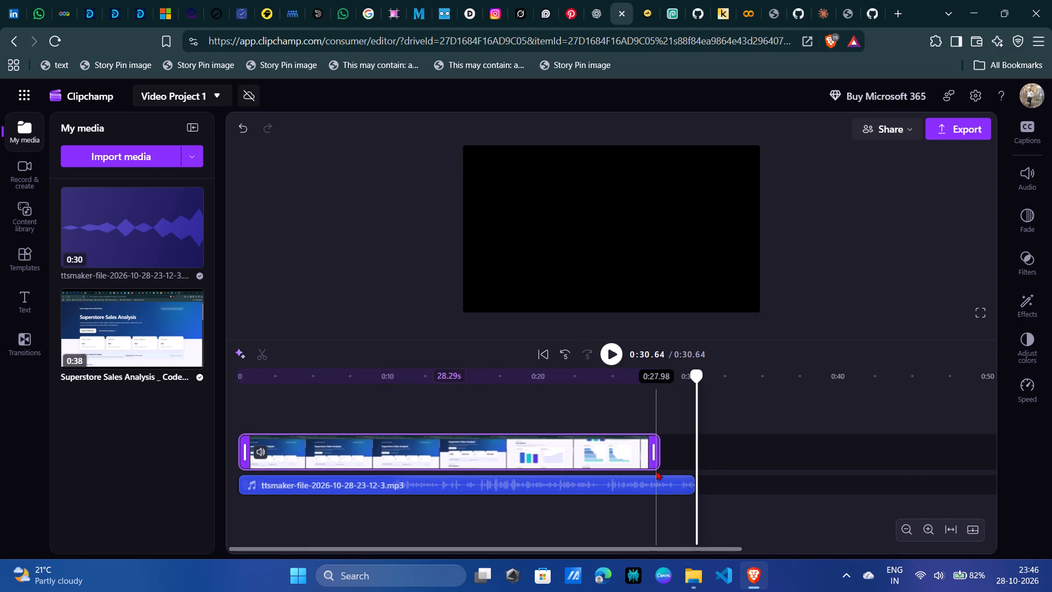
left_click(656, 470)
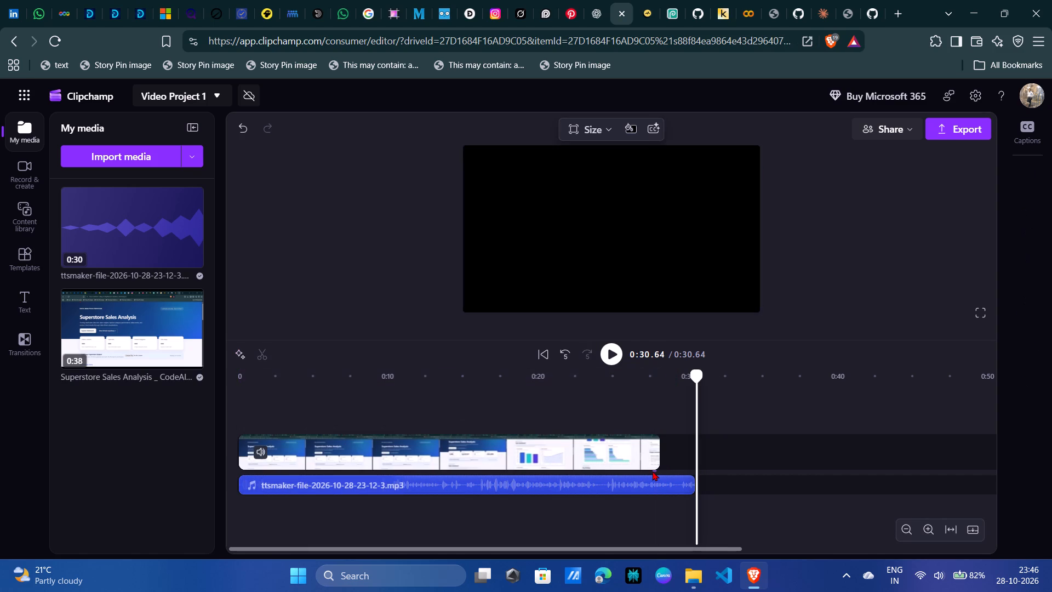
left_click_drag(656, 455, 651, 456)
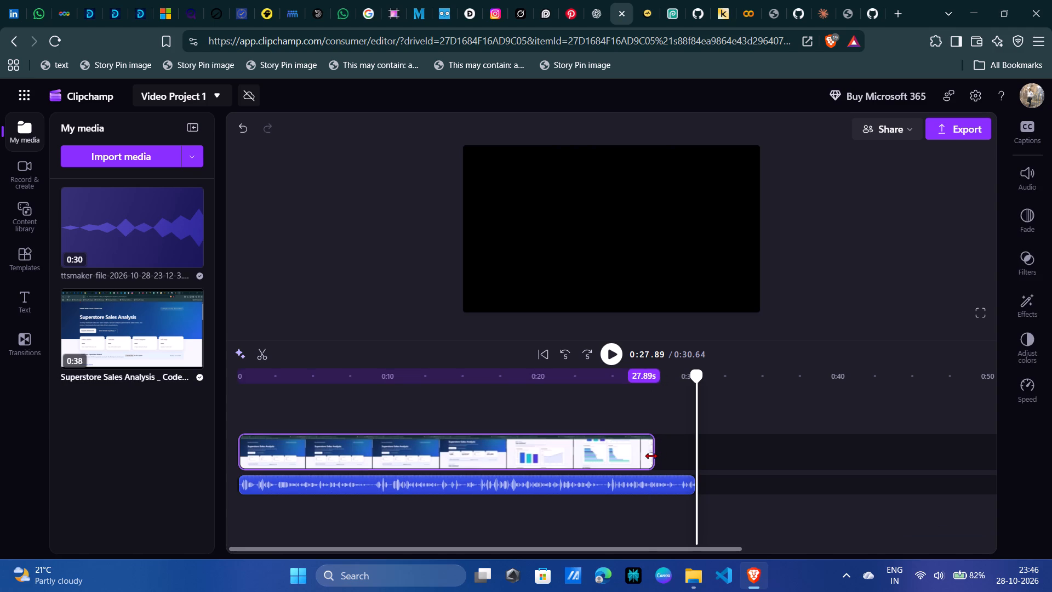
left_click_drag(651, 456, 651, 456)
left_click_drag(651, 456, 641, 459)
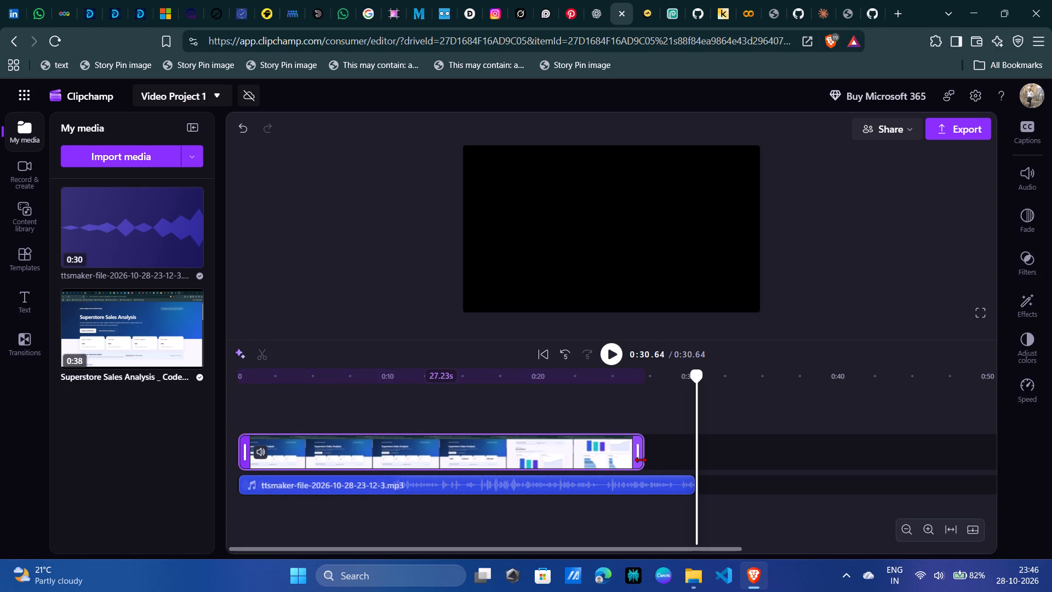
left_click(641, 459)
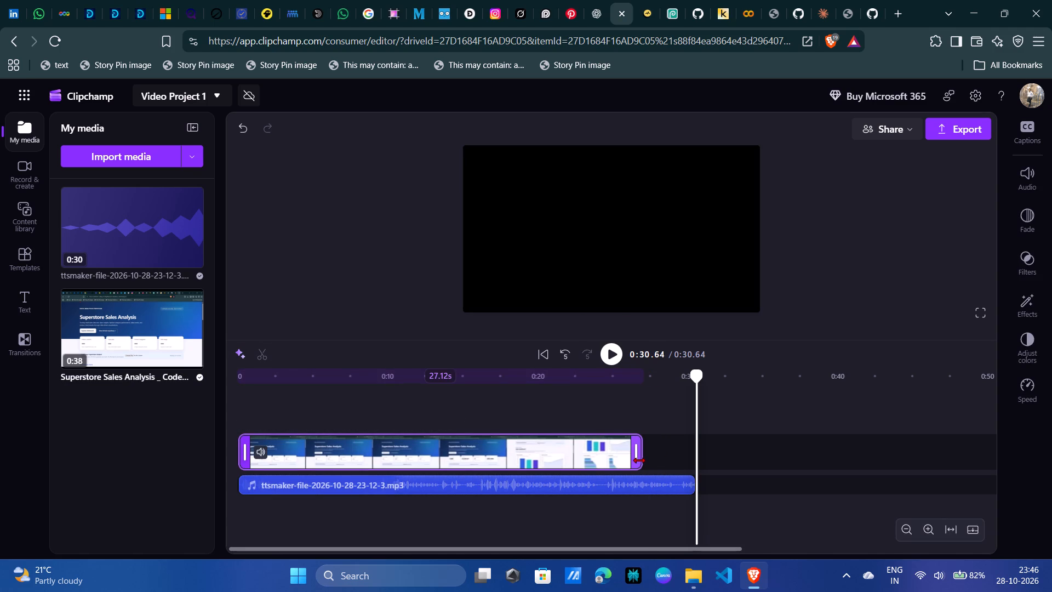
Play the timeline from about 26.7 seconds to check the recording's trimmed end against the narration.
left_click_drag(696, 386, 635, 392)
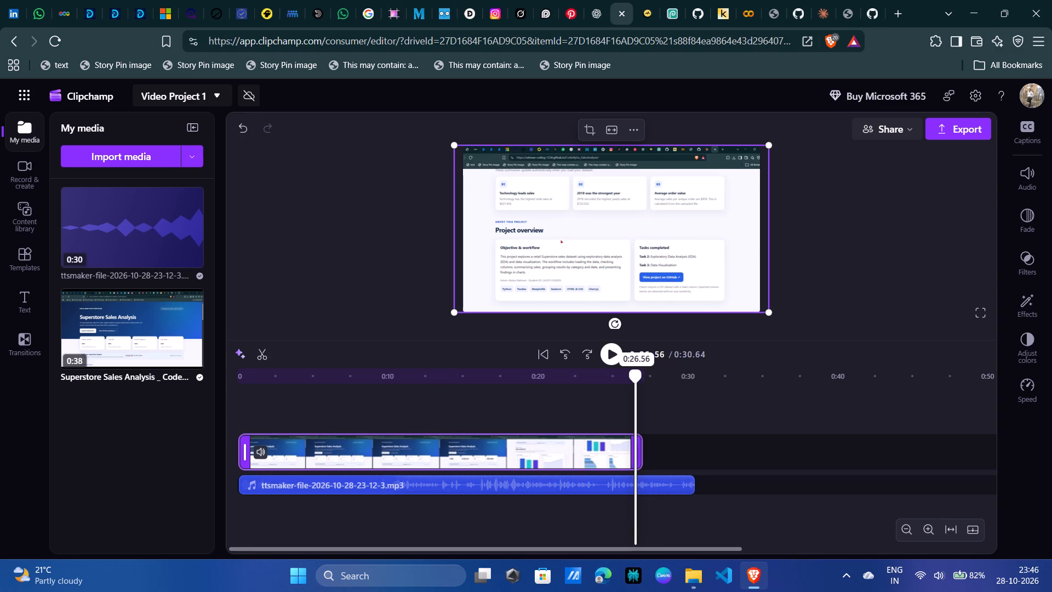
left_click_drag(635, 392, 639, 392)
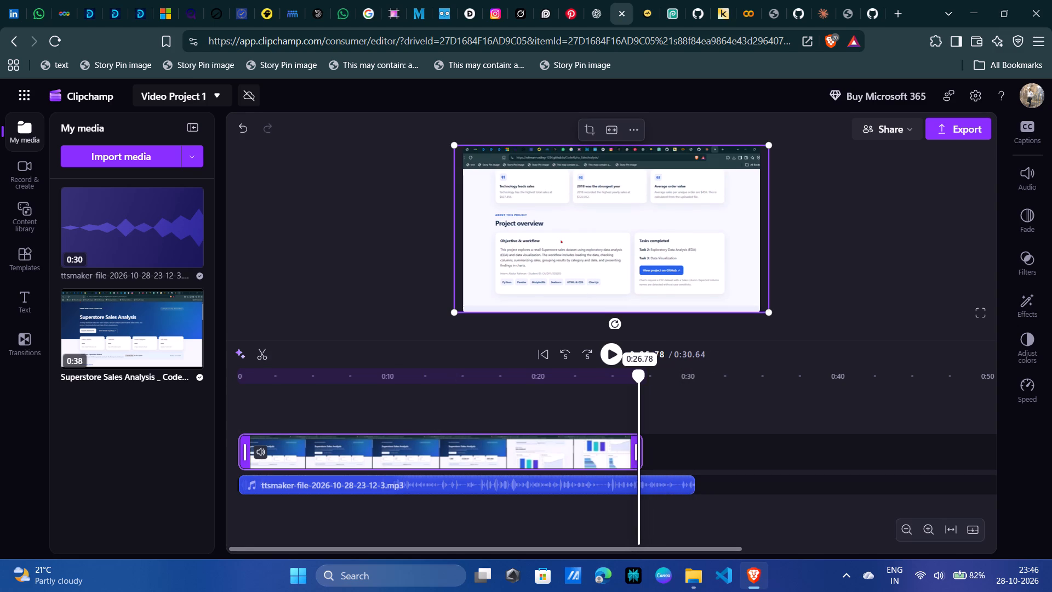
left_click_drag(639, 392, 638, 392)
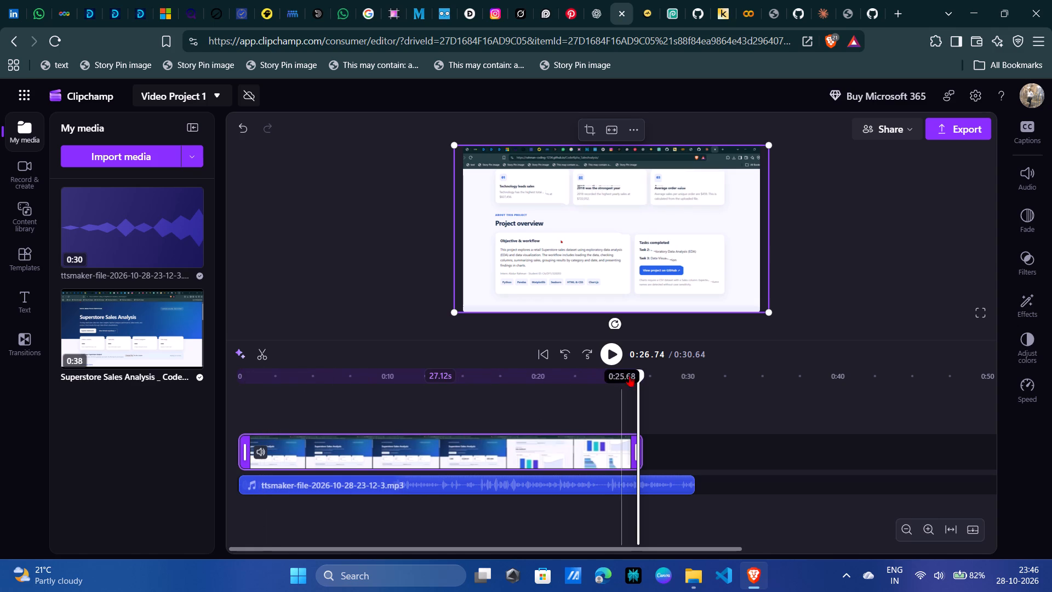
left_click(611, 354)
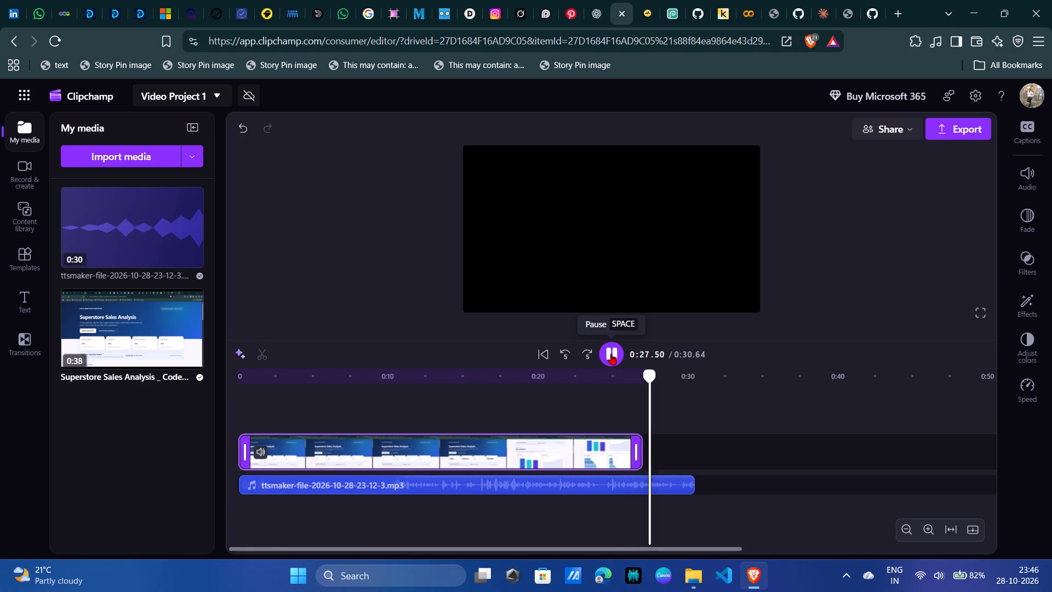
left_click_drag(675, 524, 657, 520)
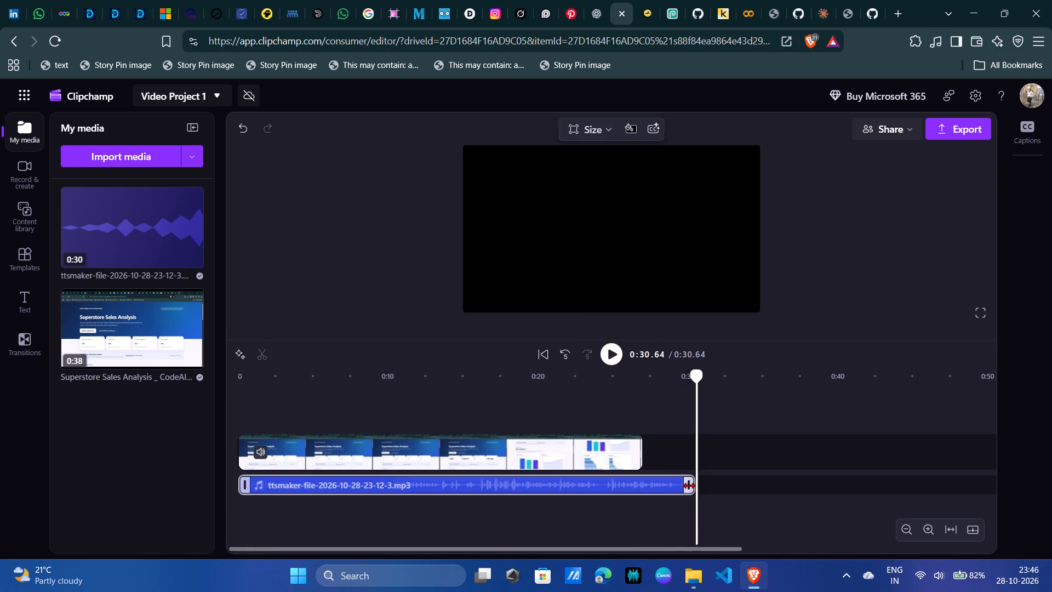
Extend the end of the recording past the narration, making the clip about 32.7 seconds long.
left_click_drag(641, 451, 697, 446)
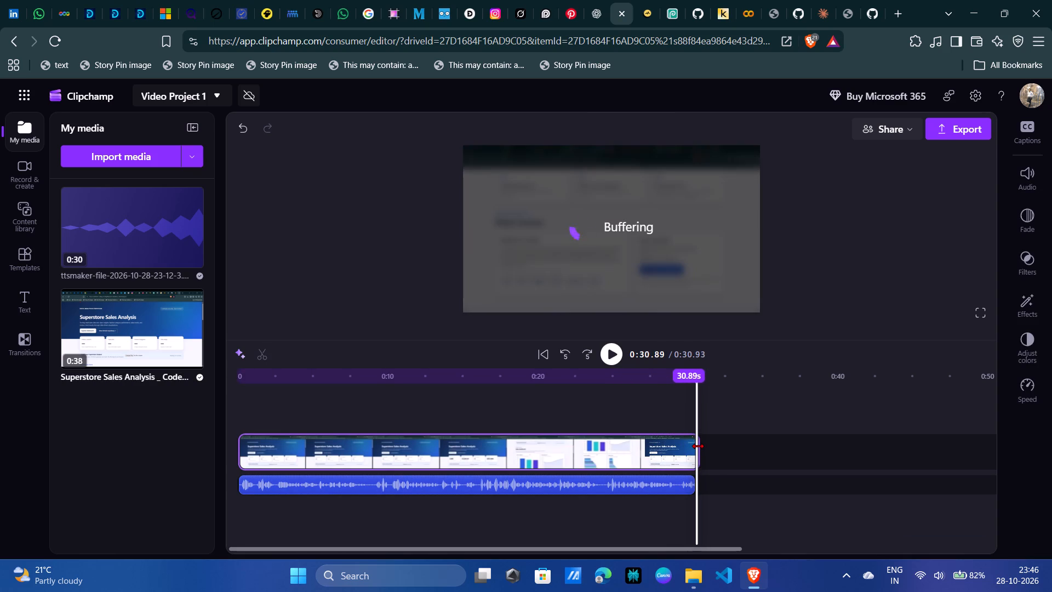
left_click_drag(697, 446, 847, 437)
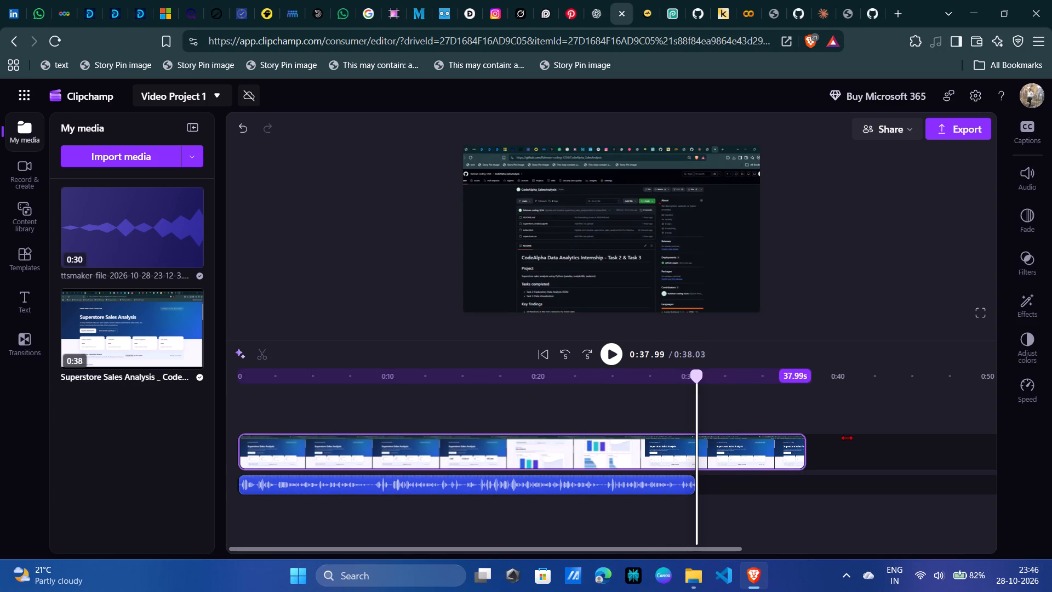
left_click_drag(847, 437, 748, 487)
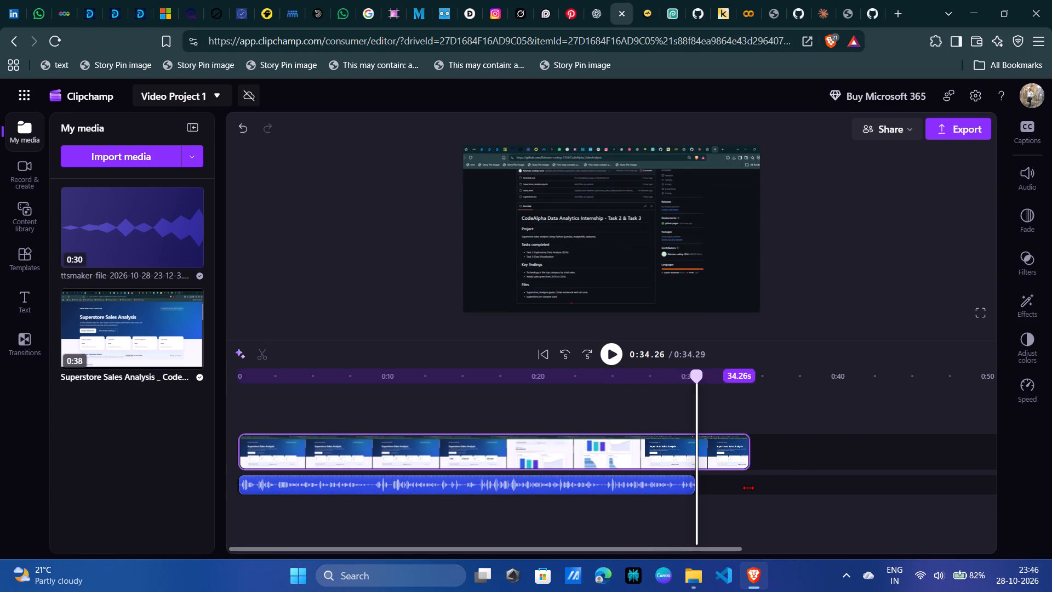
left_click_drag(748, 487, 724, 492)
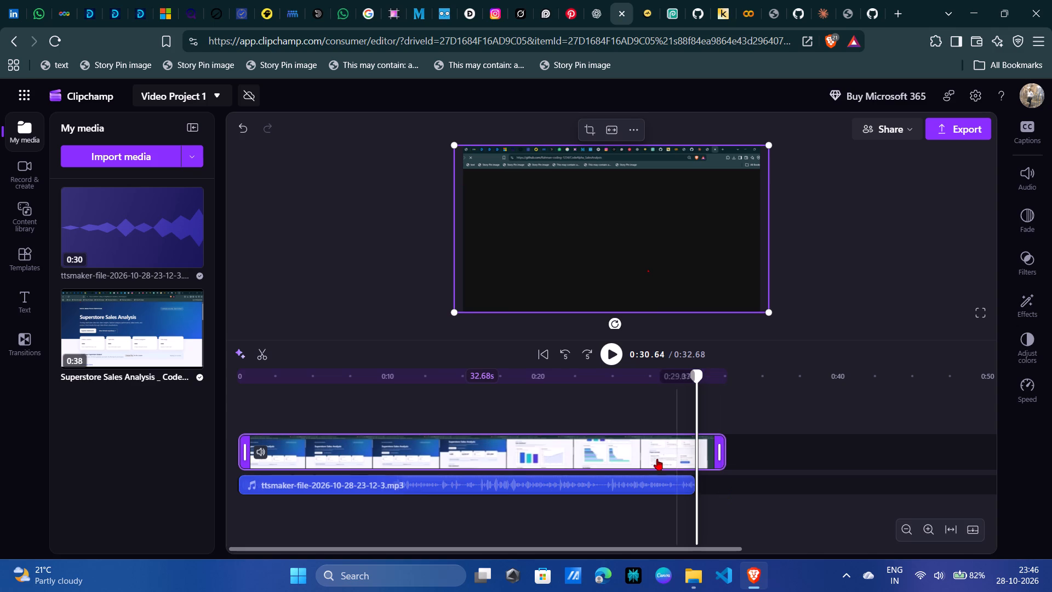
left_click(643, 455)
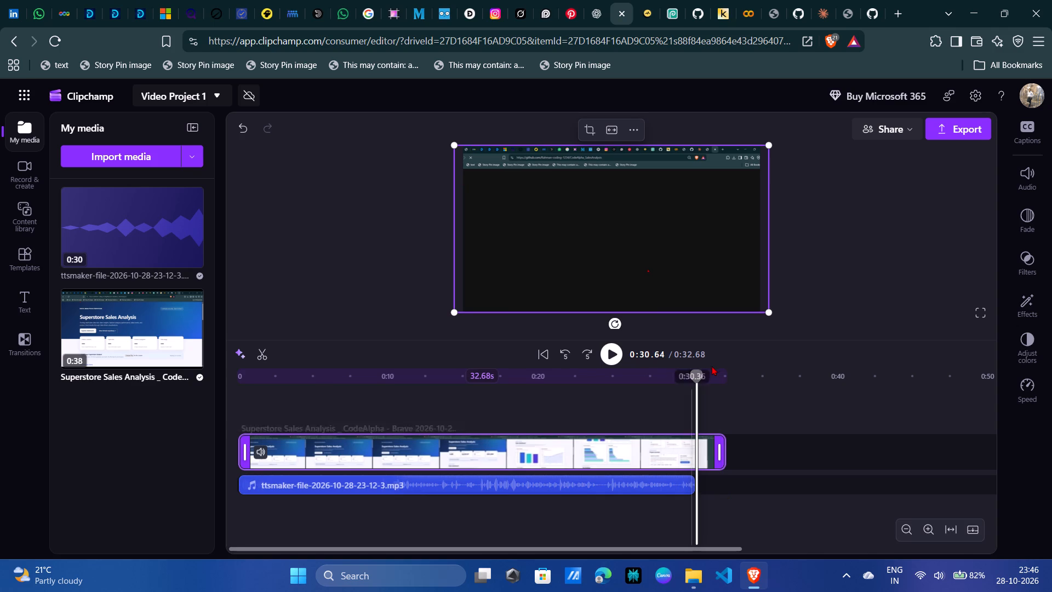
Split the recording and narration at about 27.98 seconds, just before the project page switches to GitHub.
left_click_drag(694, 391, 689, 384)
left_click_drag(697, 382, 654, 388)
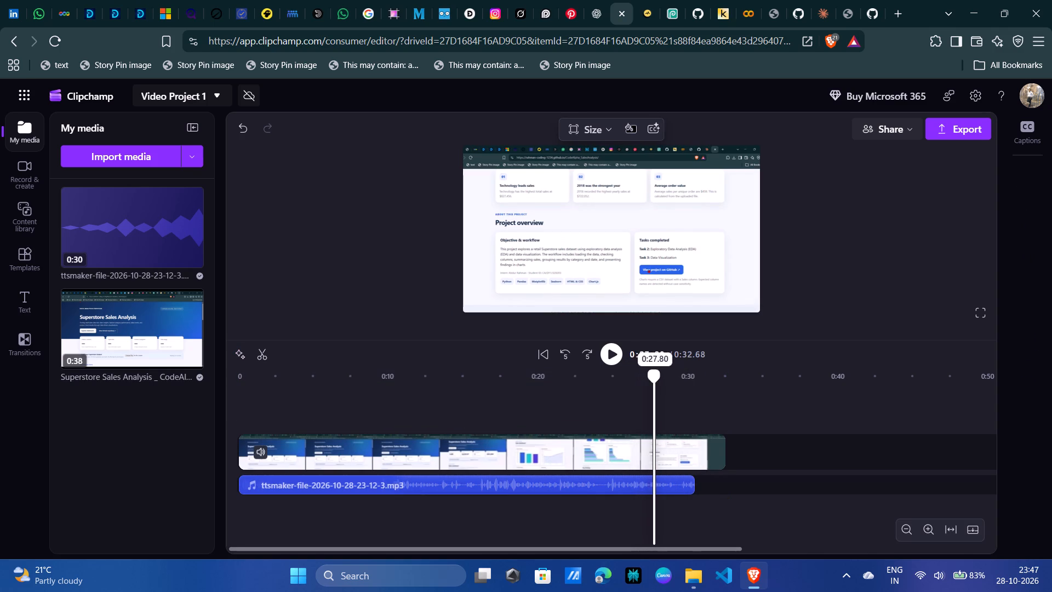
left_click_drag(654, 388, 639, 398)
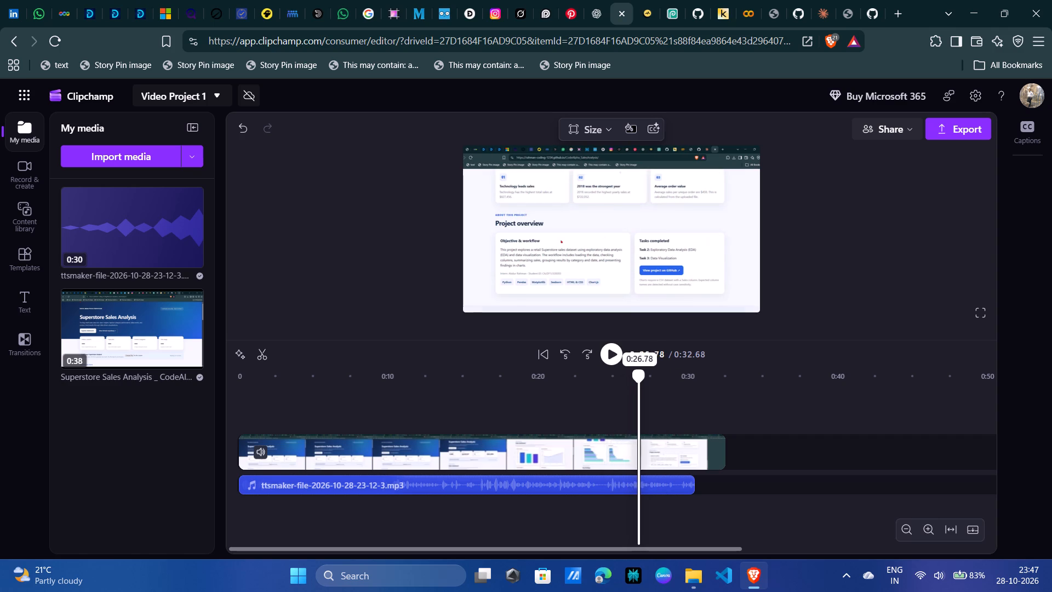
left_click_drag(639, 398, 648, 407)
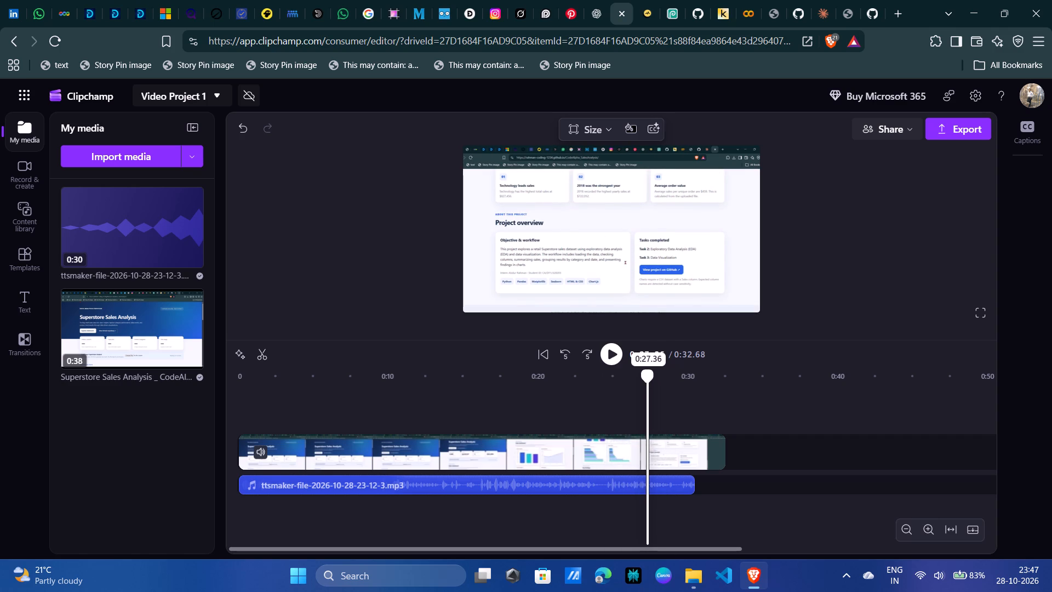
left_click_drag(648, 407, 655, 410)
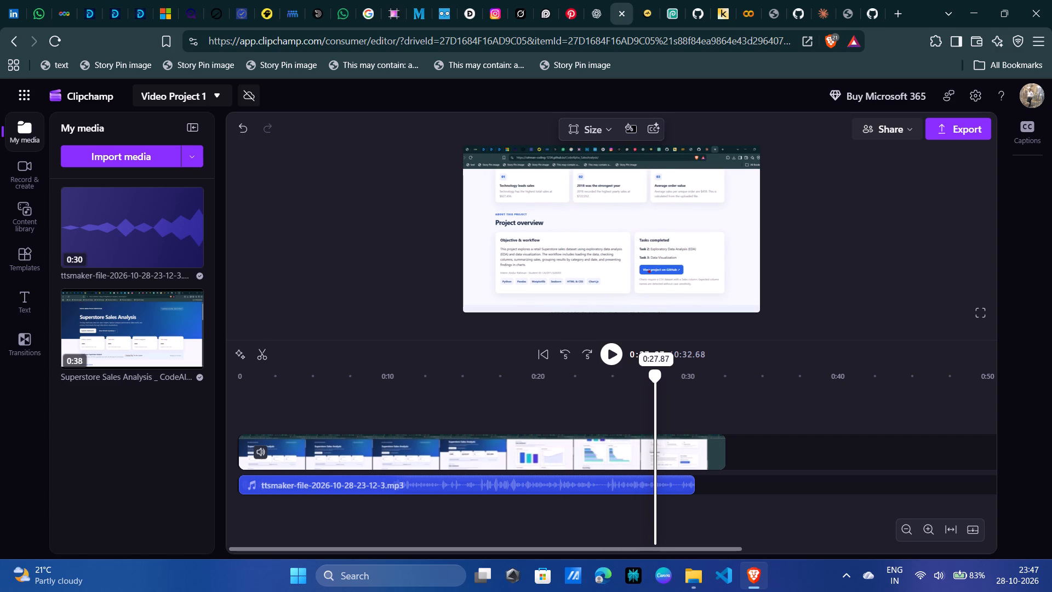
left_click_drag(655, 410, 656, 413)
left_click(264, 361)
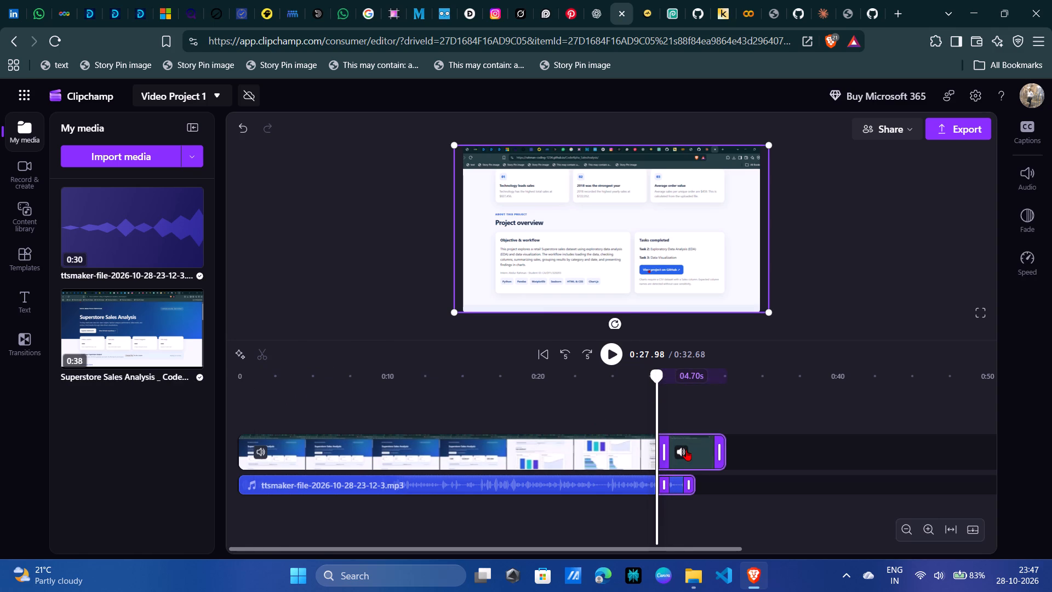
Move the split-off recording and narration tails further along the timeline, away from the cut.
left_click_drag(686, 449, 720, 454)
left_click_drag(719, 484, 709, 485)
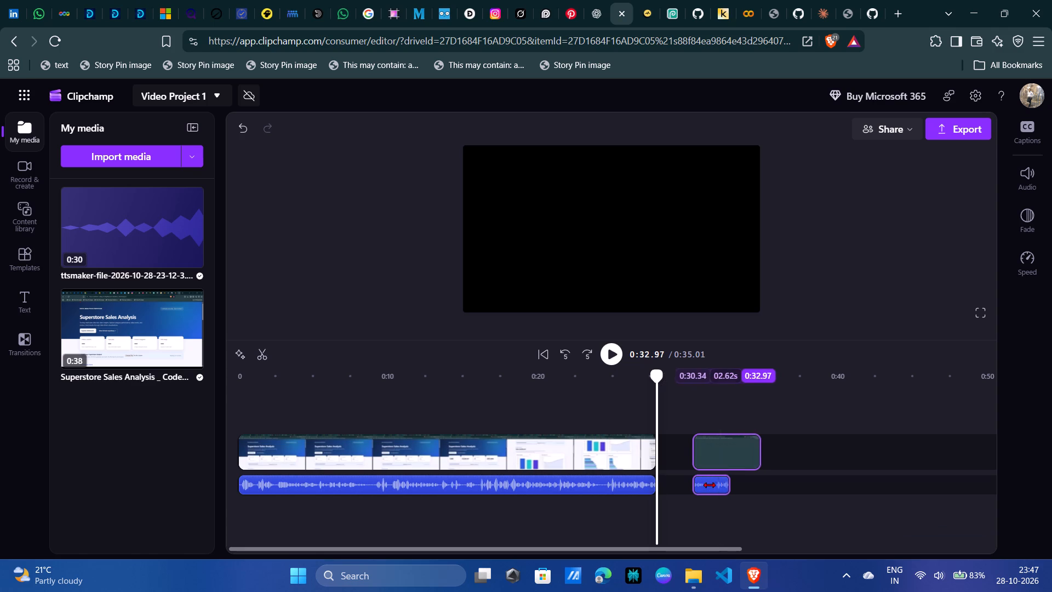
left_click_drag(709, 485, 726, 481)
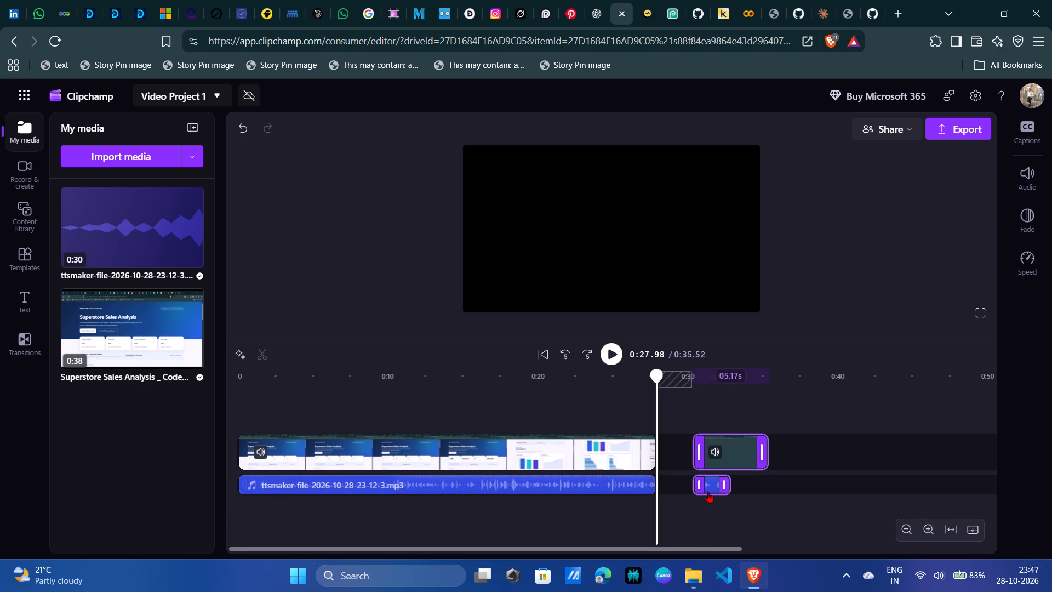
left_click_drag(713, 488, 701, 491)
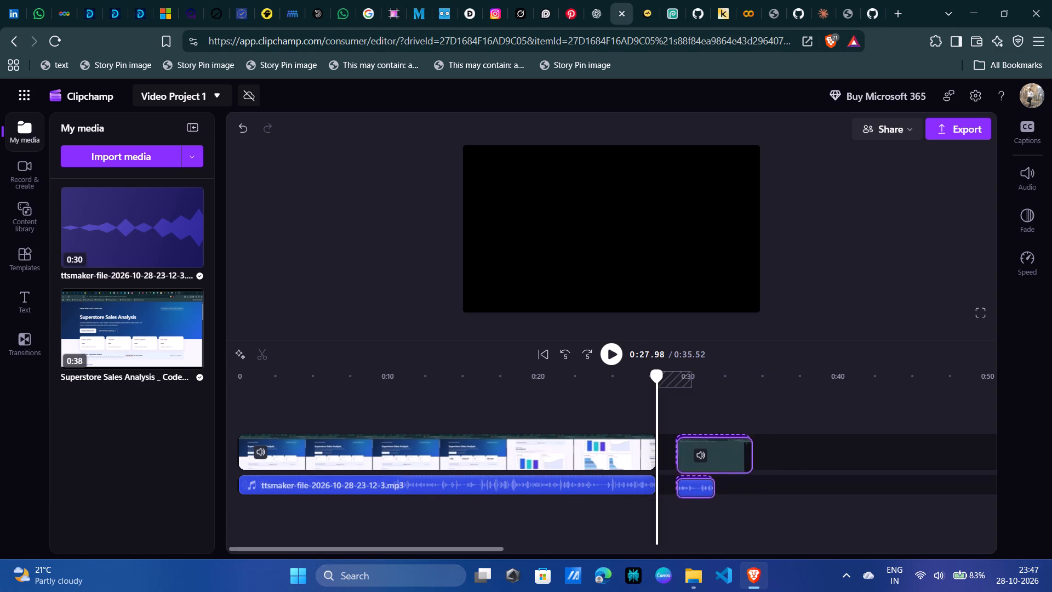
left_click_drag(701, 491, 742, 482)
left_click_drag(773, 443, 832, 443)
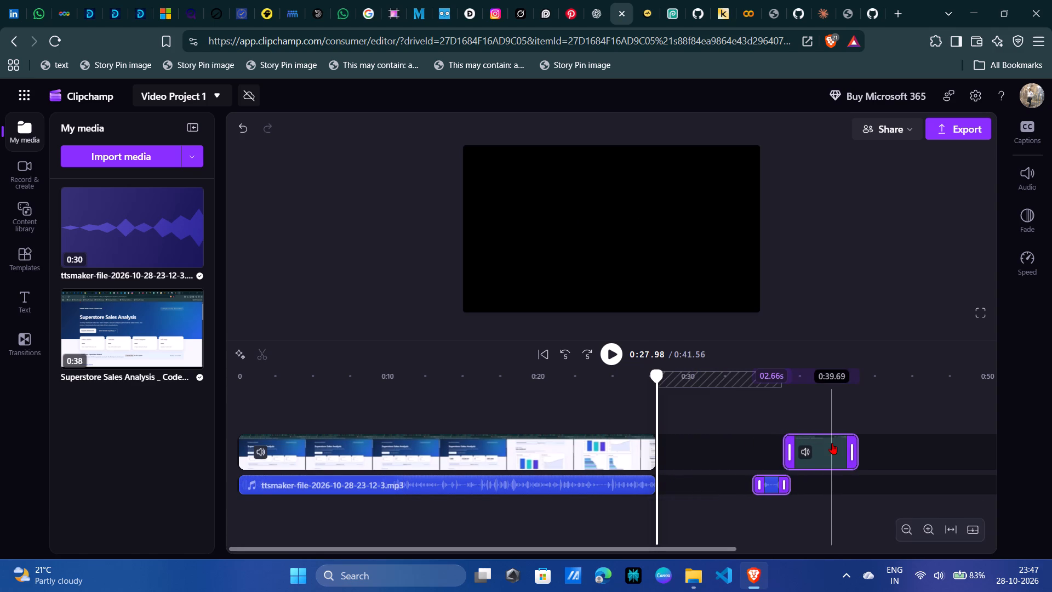
Move both split-off tails back against the cut at 27.98 seconds, leaving the recording tail about 5.3 seconds long.
left_click_drag(775, 488, 696, 497)
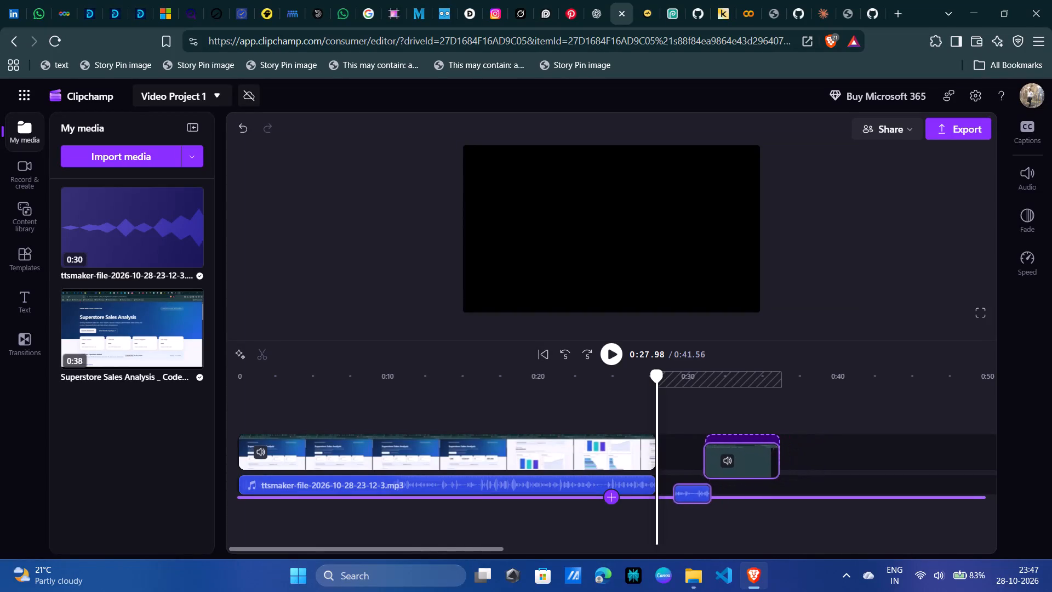
left_click_drag(696, 497, 684, 492)
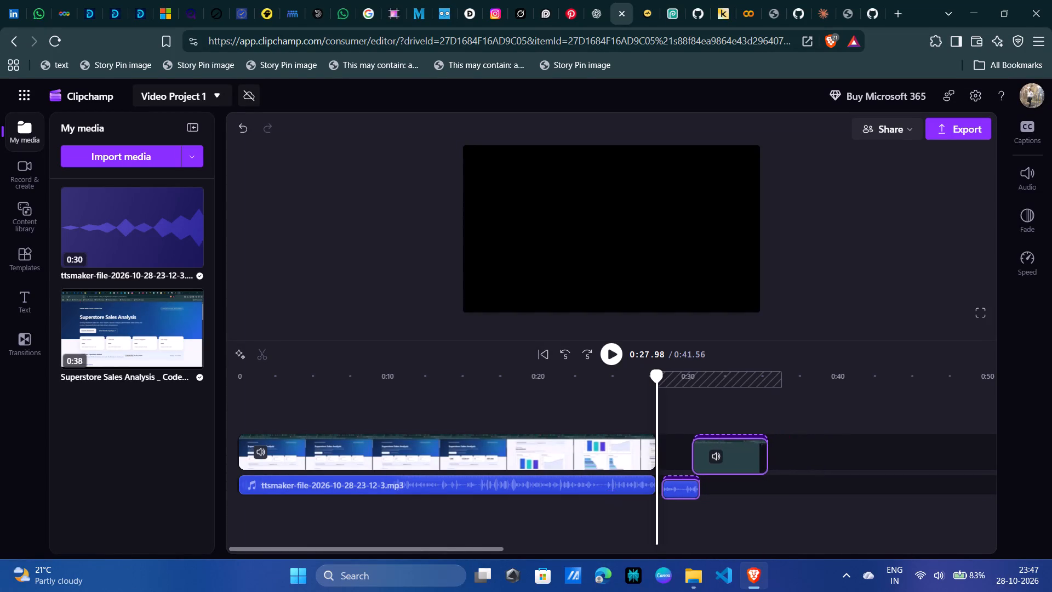
left_click_drag(684, 492, 680, 487)
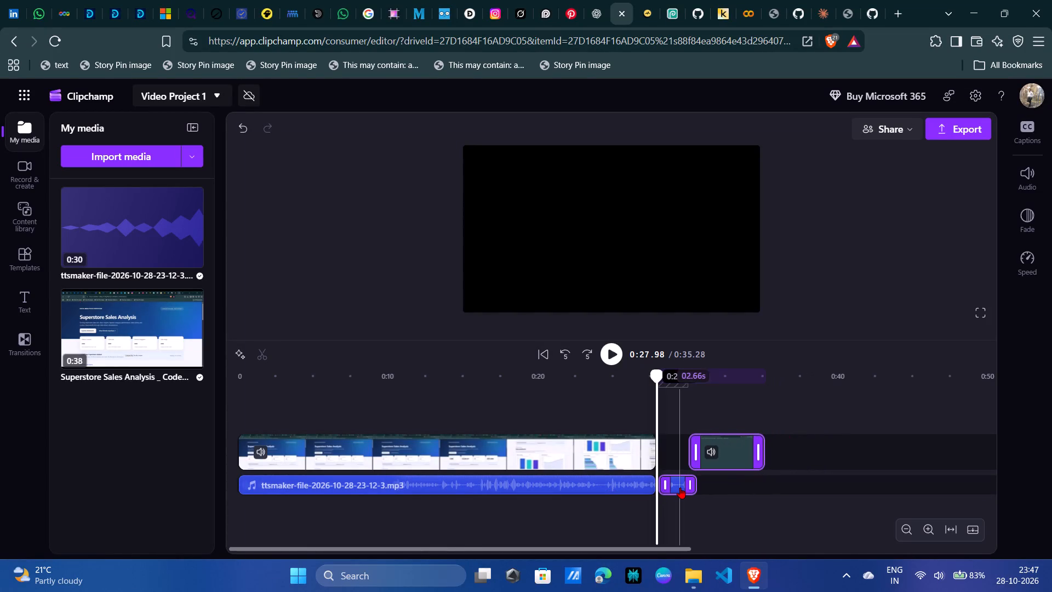
left_click(707, 447)
double_click(707, 447)
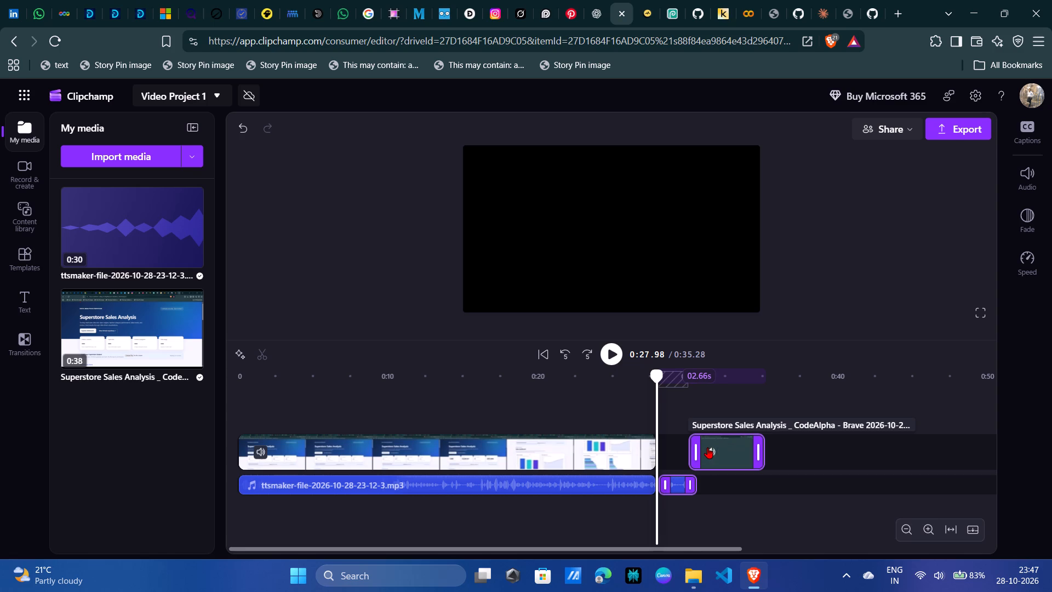
left_click_drag(707, 447, 676, 450)
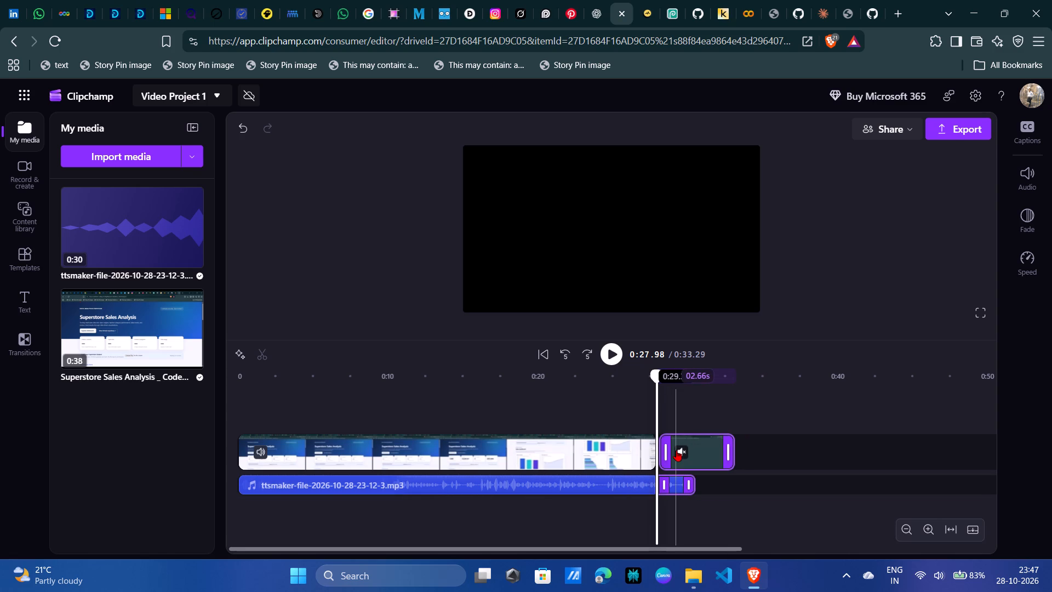
left_click(676, 450)
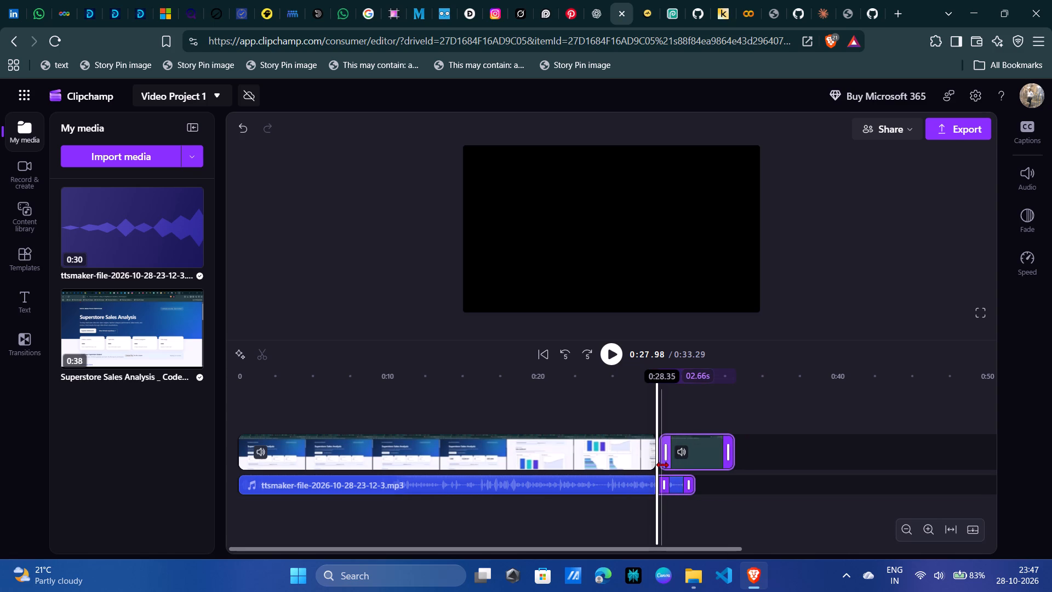
left_click_drag(664, 463, 710, 461)
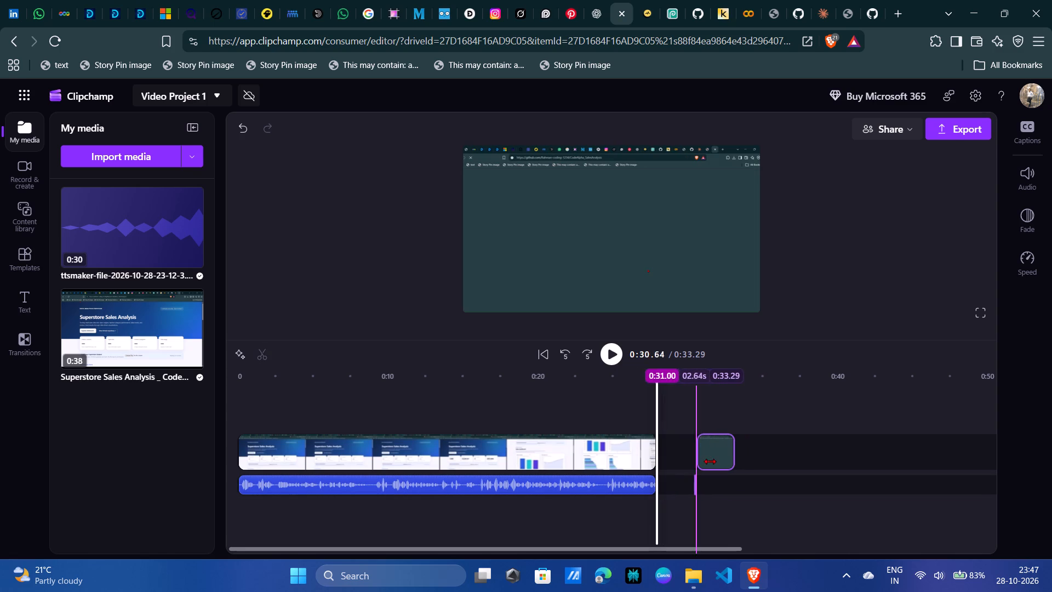
left_click_drag(710, 461, 654, 460)
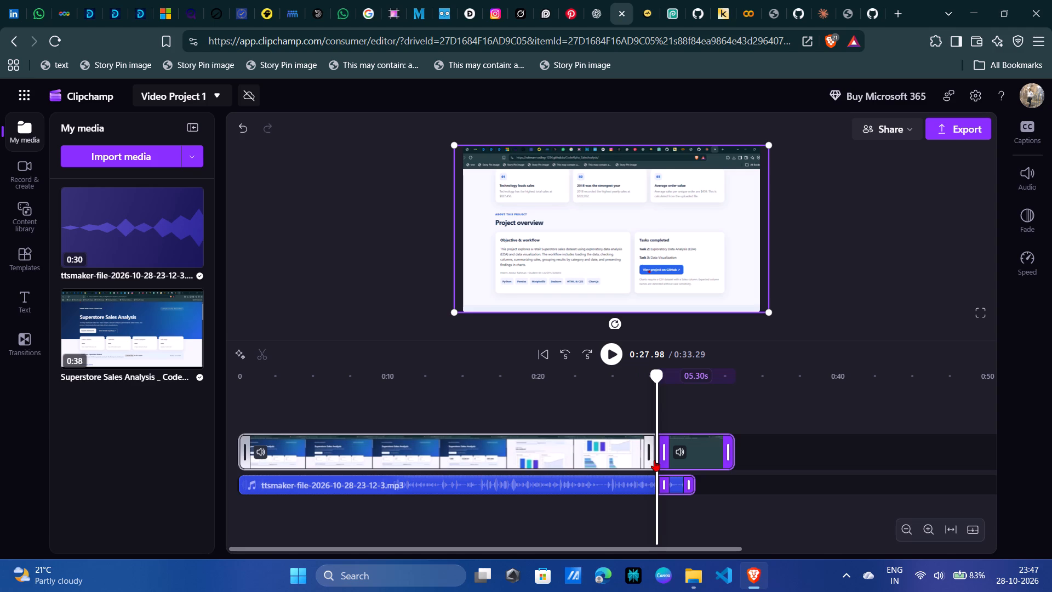
Play on from the cut and split the recording and narration tails at about 29.56 seconds.
left_click(615, 351)
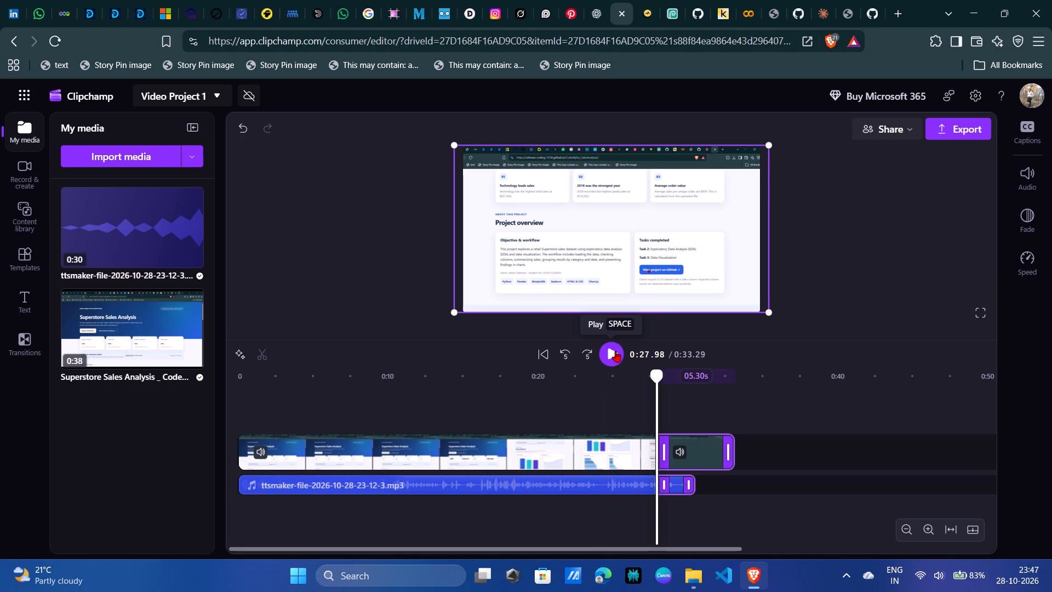
left_click(615, 351)
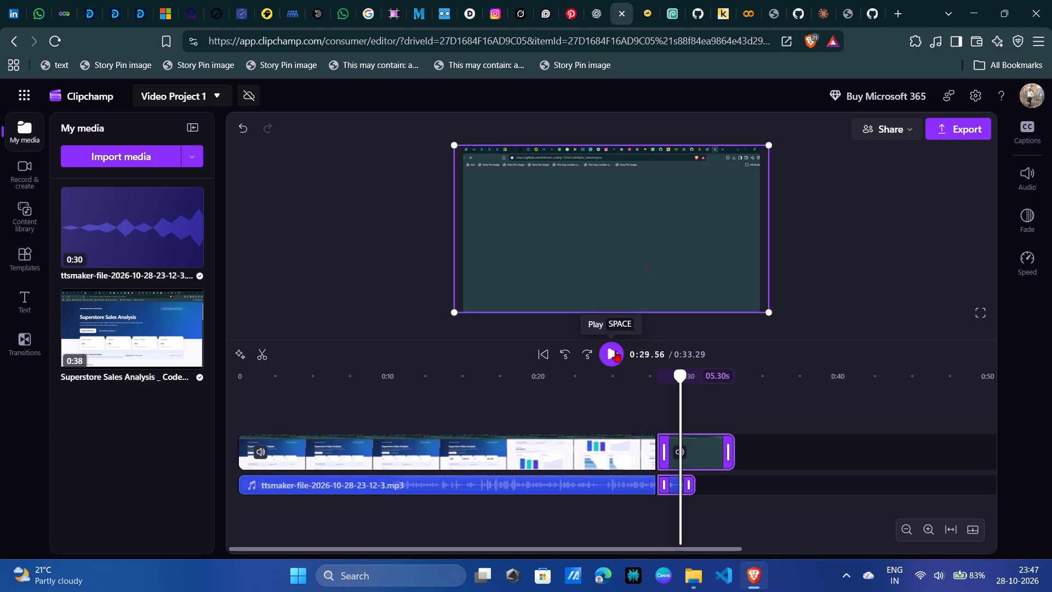
left_click(265, 356)
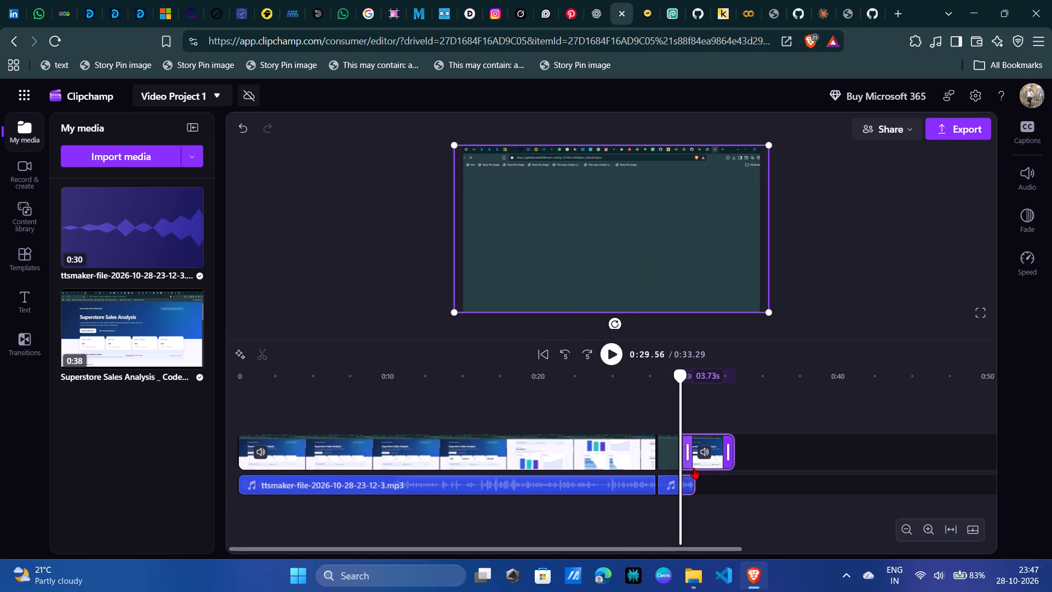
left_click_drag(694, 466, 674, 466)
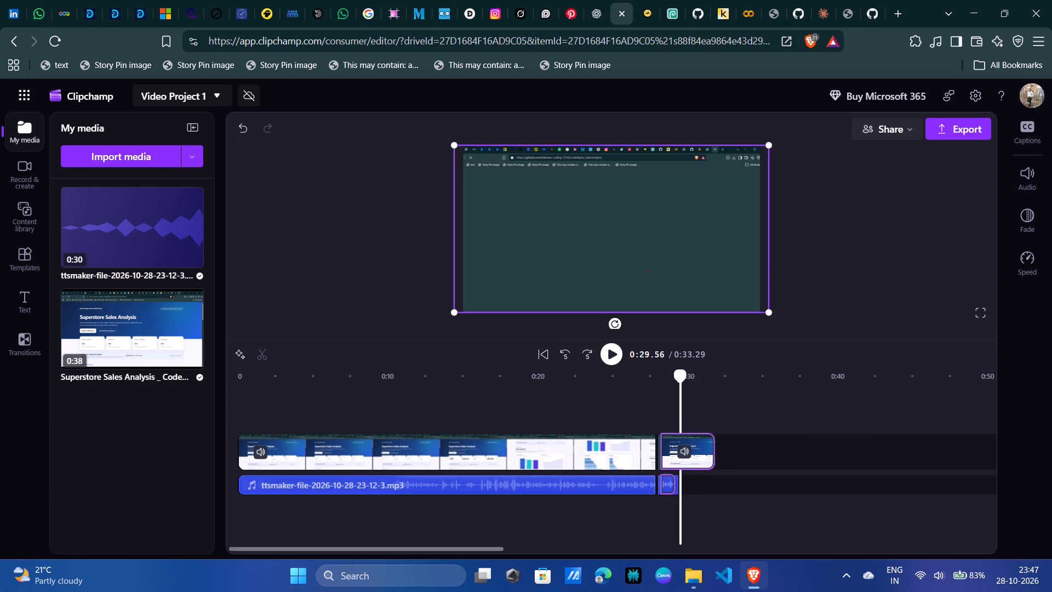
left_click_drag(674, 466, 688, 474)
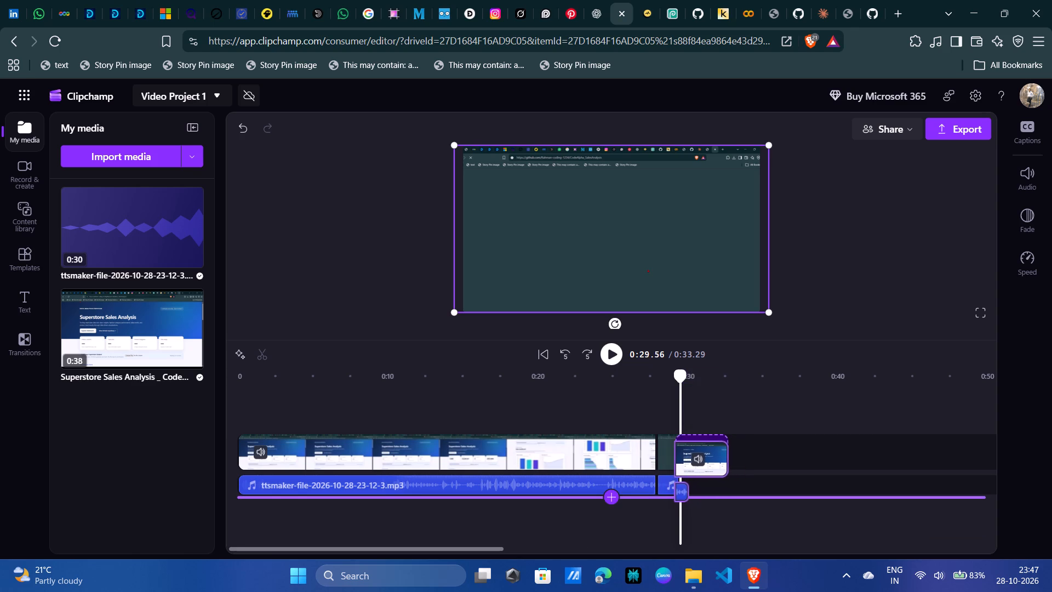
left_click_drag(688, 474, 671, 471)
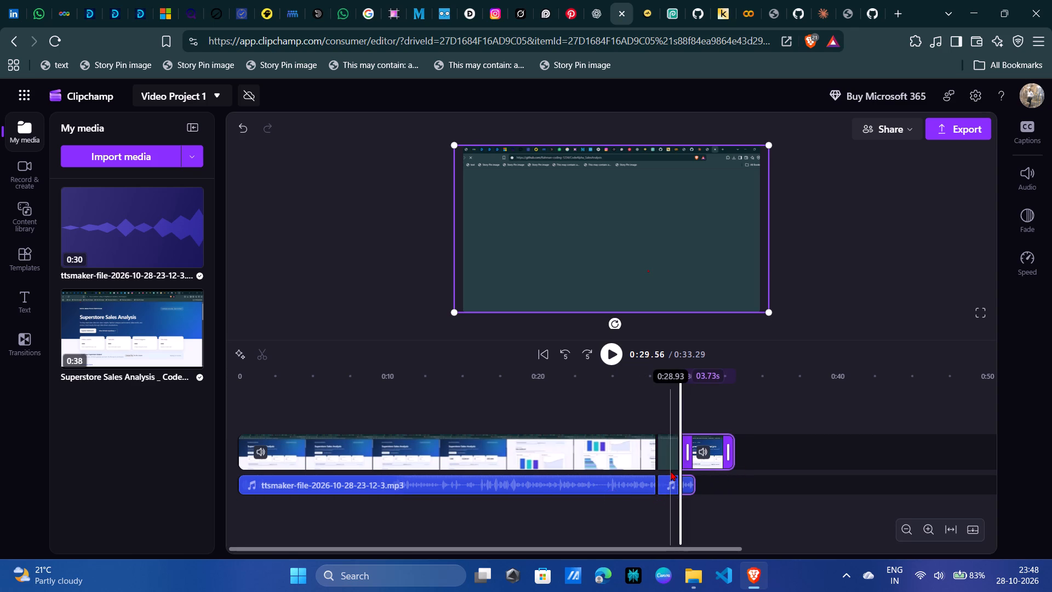
Move the 1.57-second blank-page video segment out to about 35.2 seconds and place the following recording segment against the first cut.
left_click_drag(666, 463, 784, 469)
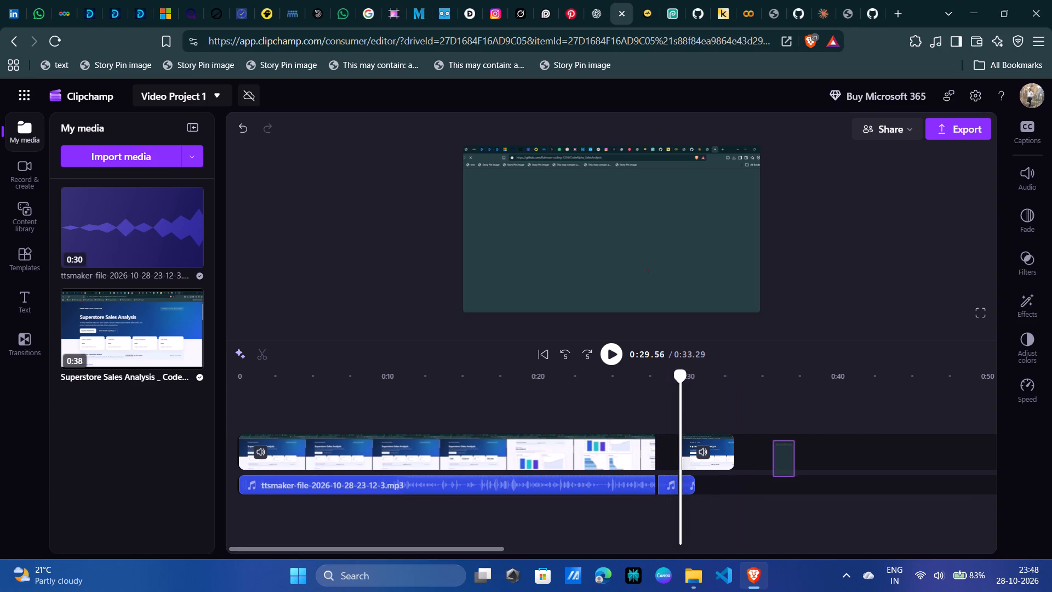
left_click_drag(784, 469, 785, 469)
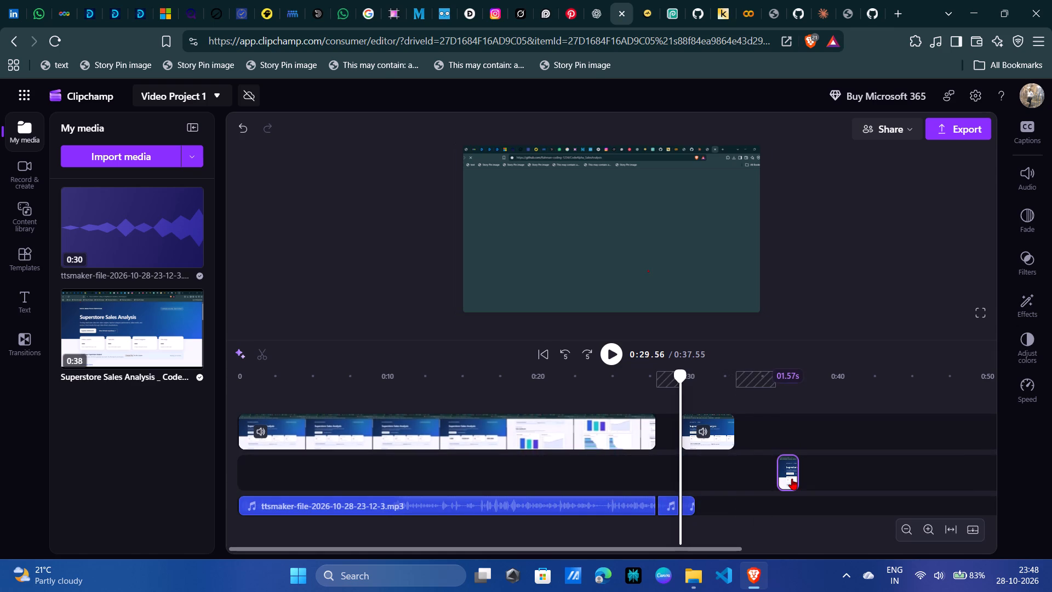
left_click_drag(792, 477, 779, 442)
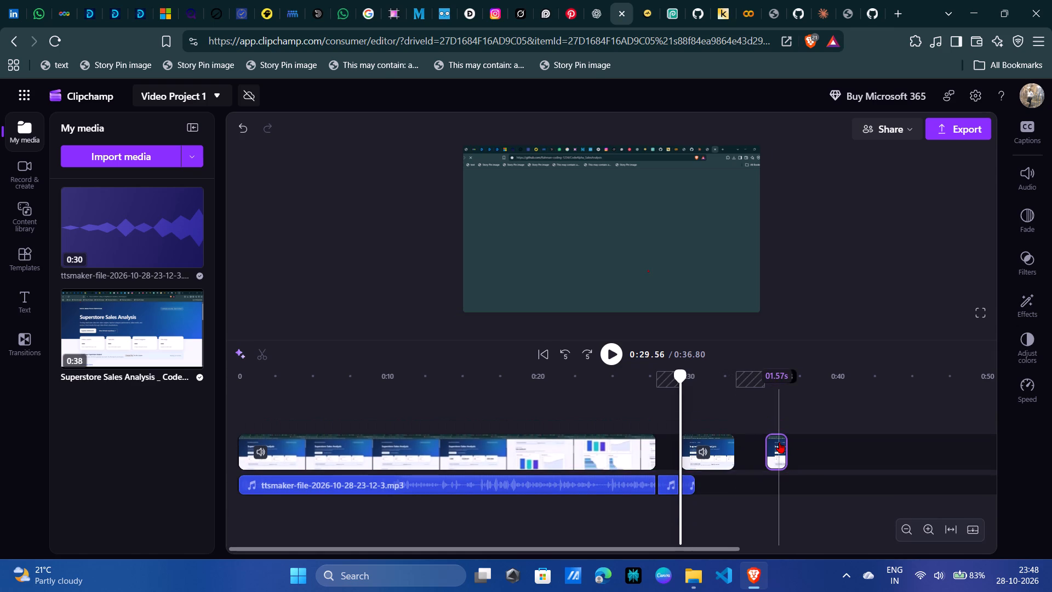
left_click_drag(713, 447, 691, 447)
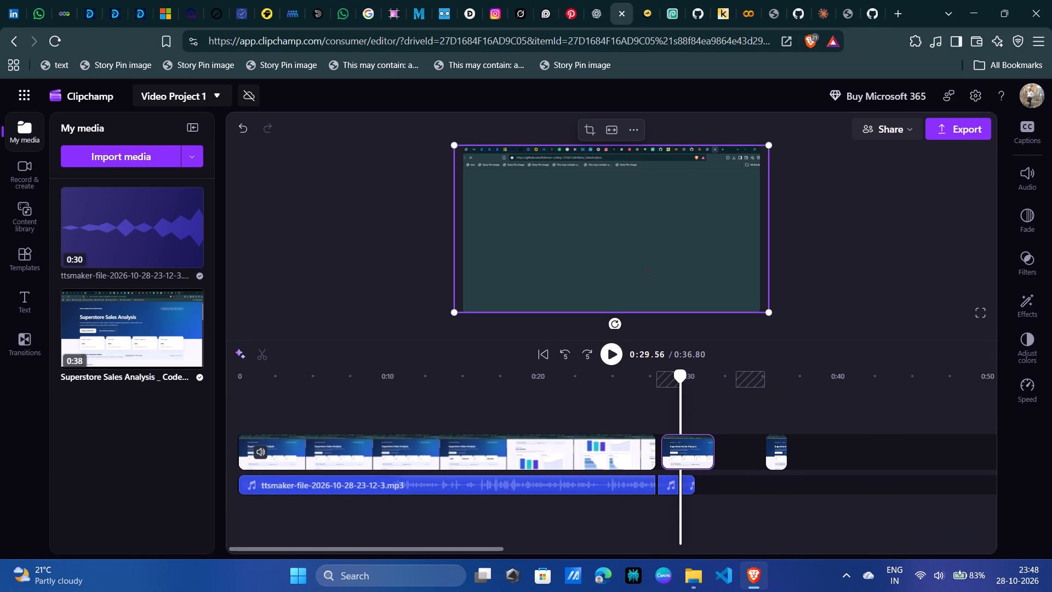
left_click_drag(691, 447, 690, 447)
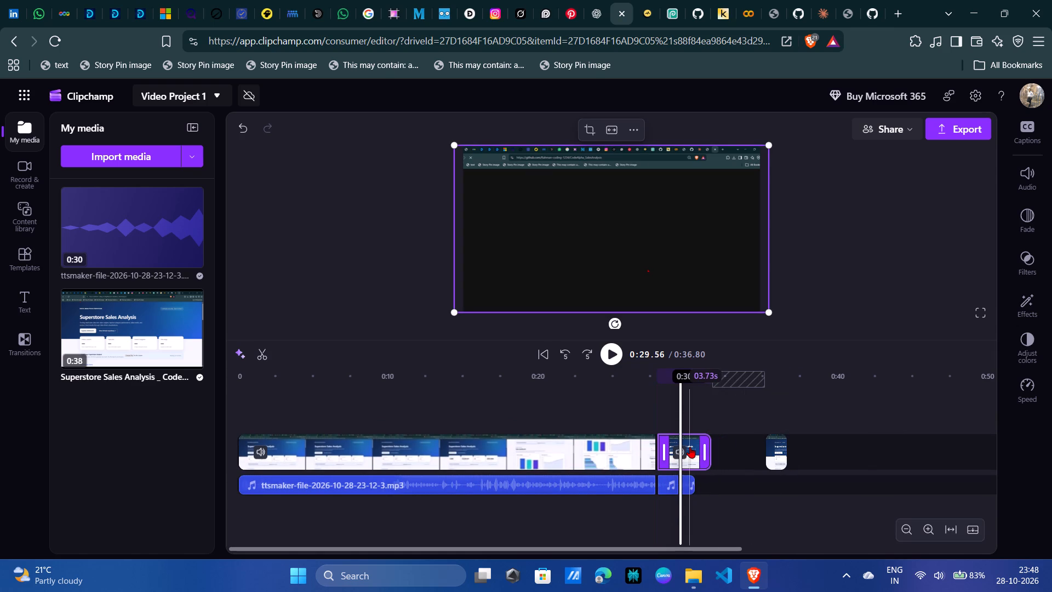
Play the timeline from about 29.56 seconds to check the rearranged segments, and select the main recording clip.
left_click(607, 358)
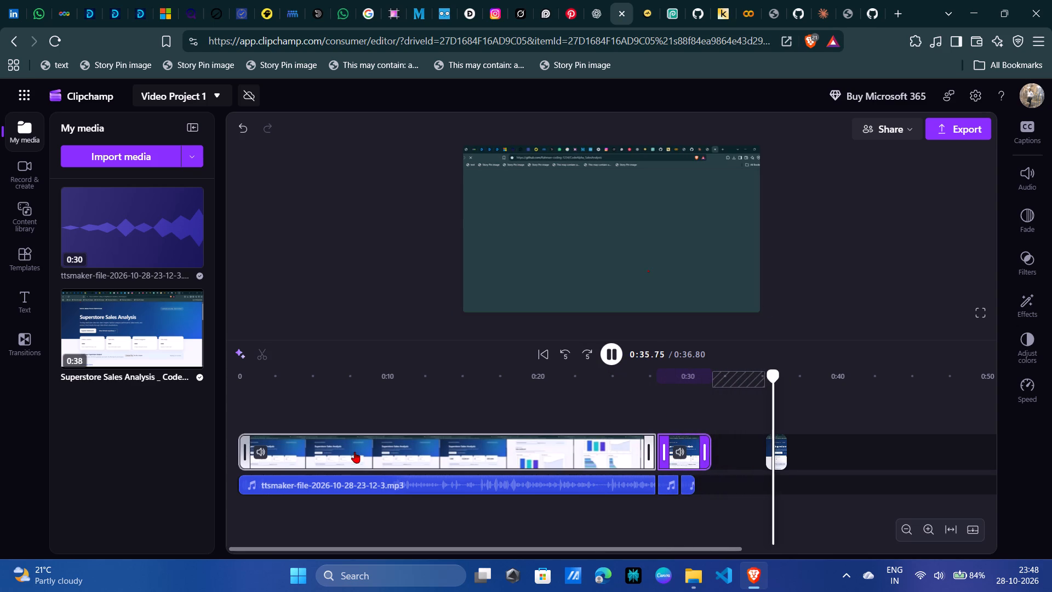
left_click(247, 447)
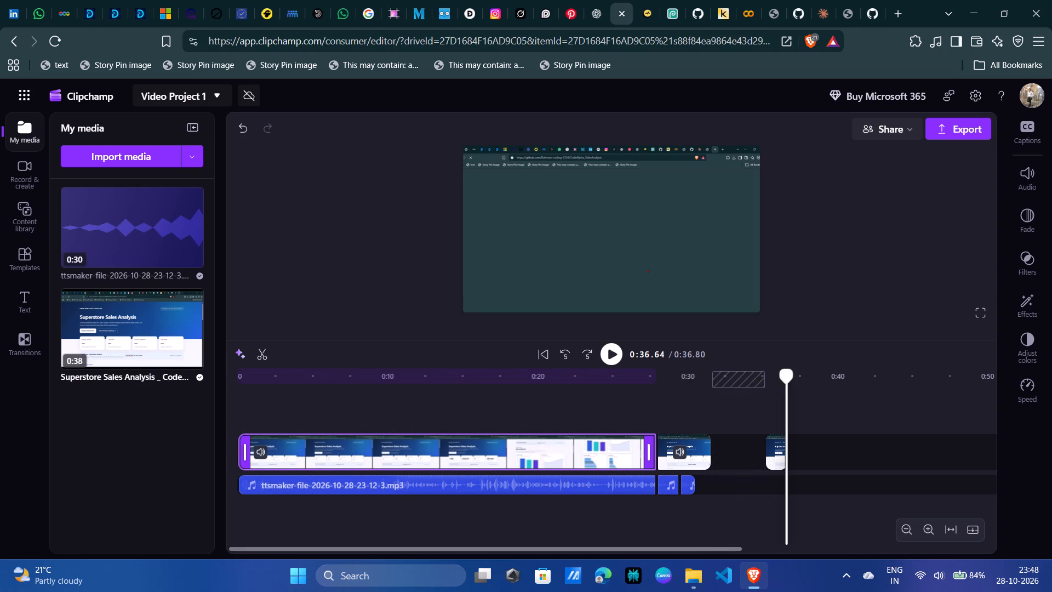
Play the whole timeline from about 0.5 seconds to review the recording against the narration.
left_click_drag(782, 380, 245, 399)
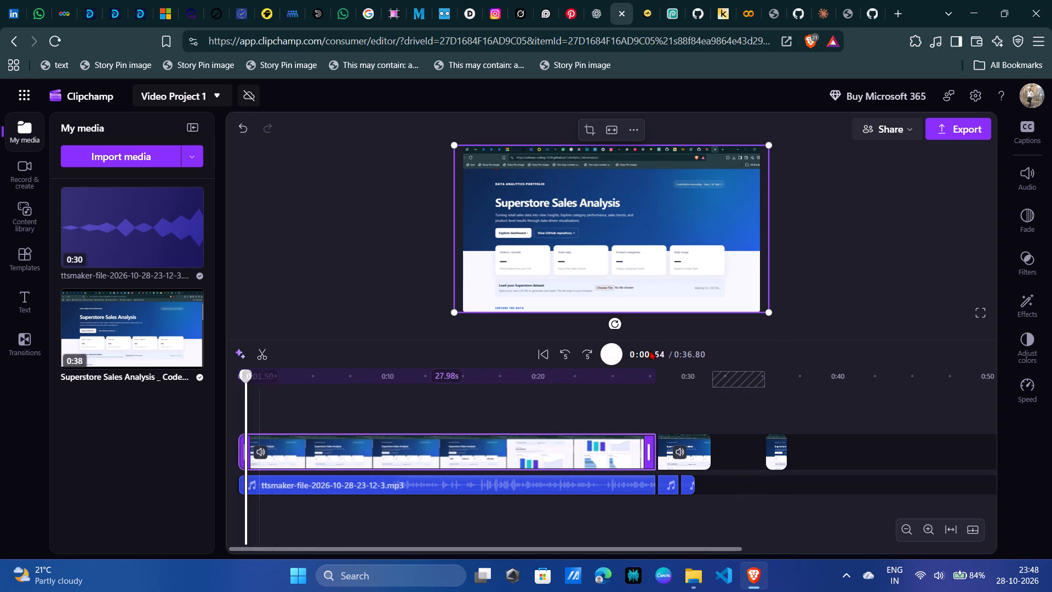
left_click(602, 355)
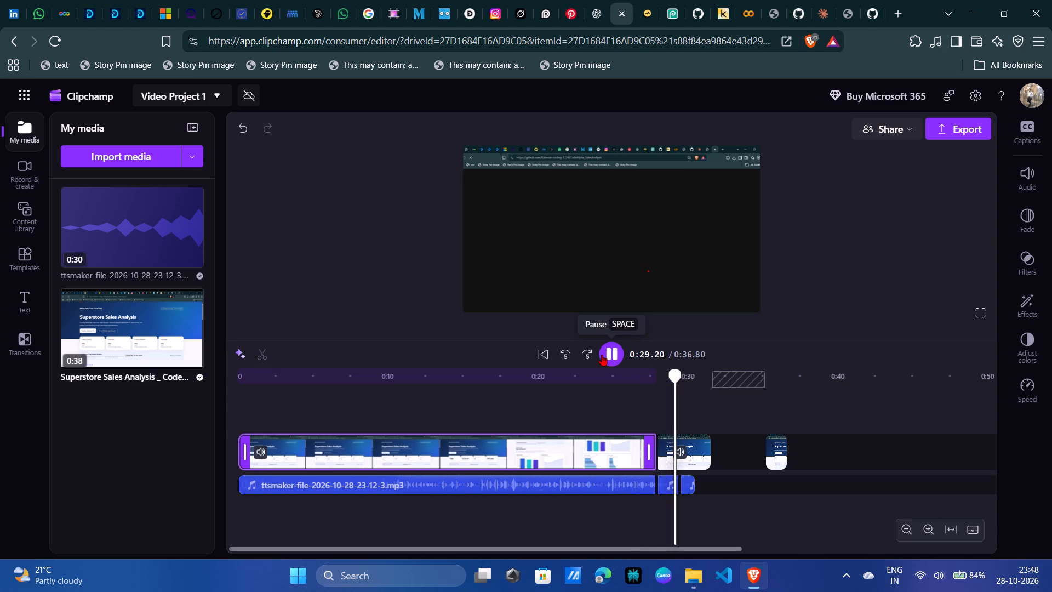
Move the 3.73-second recording segment away from the first cut, out to about 38.1 seconds on the video track.
left_click(683, 451)
left_click_drag(683, 451, 712, 456)
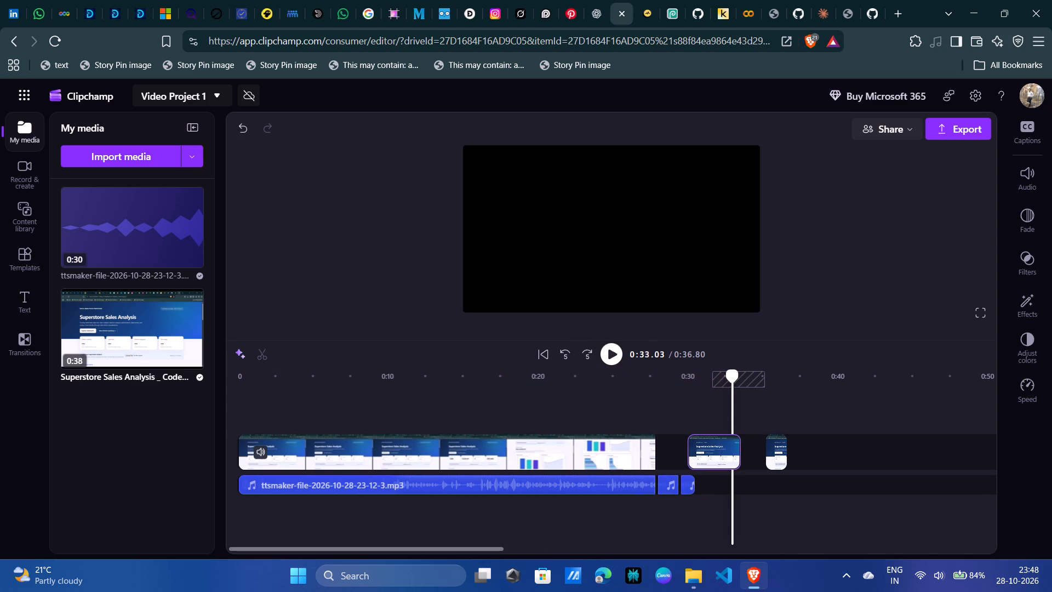
left_click_drag(712, 456, 833, 452)
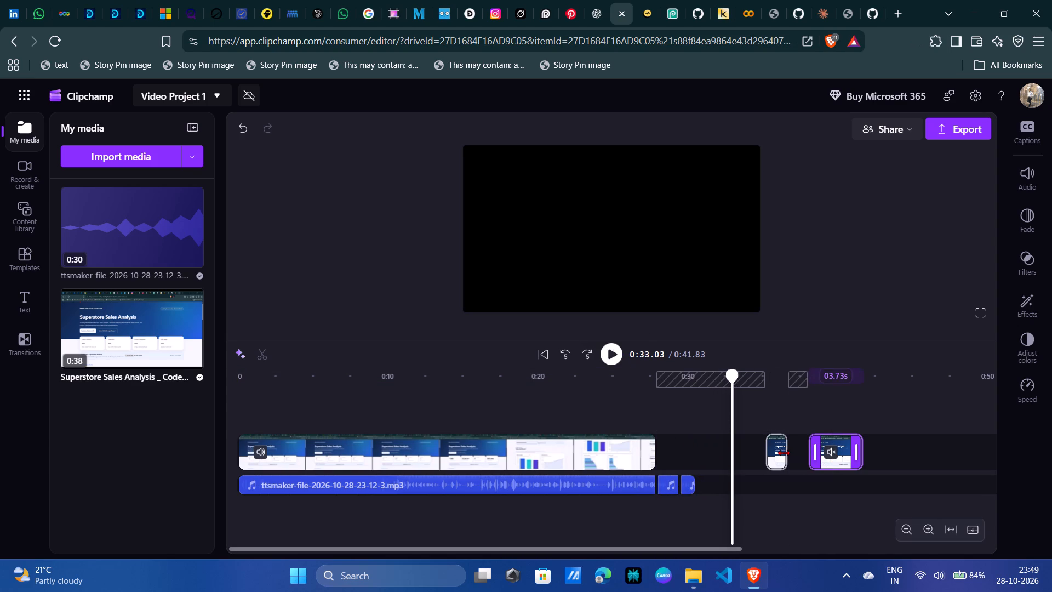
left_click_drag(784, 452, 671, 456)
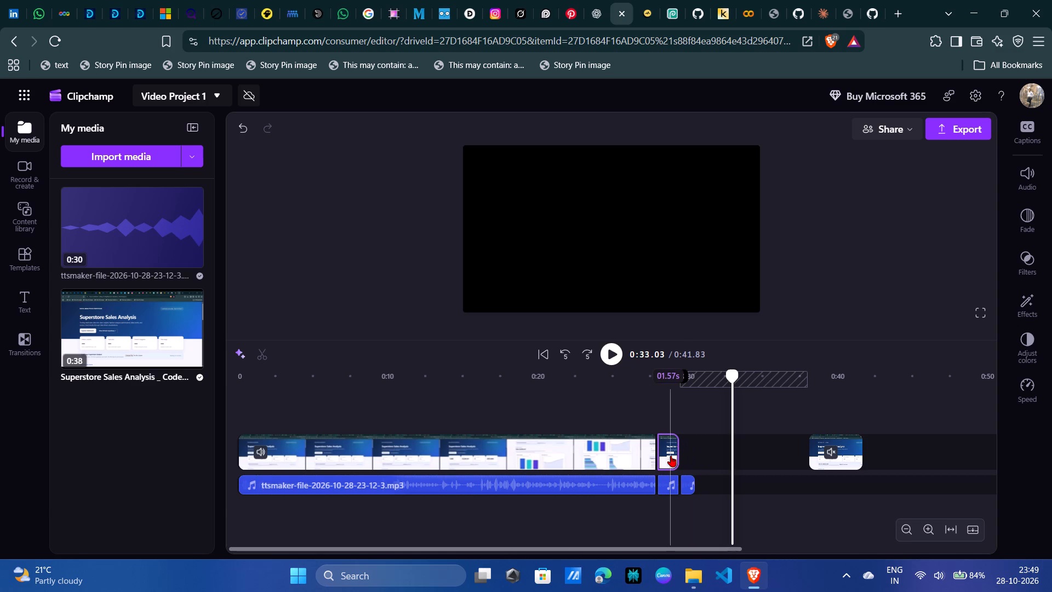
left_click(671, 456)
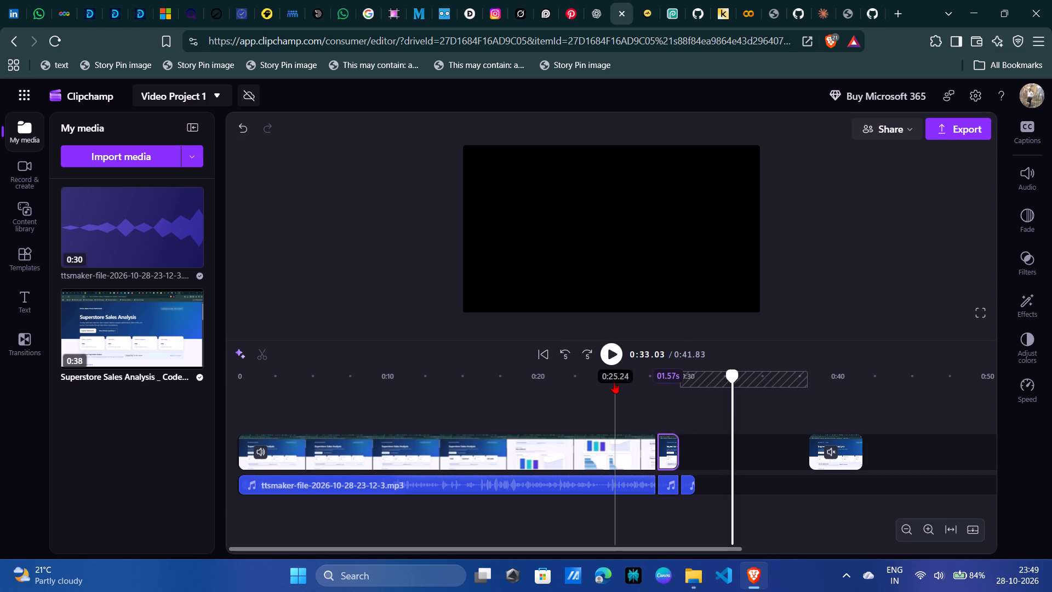
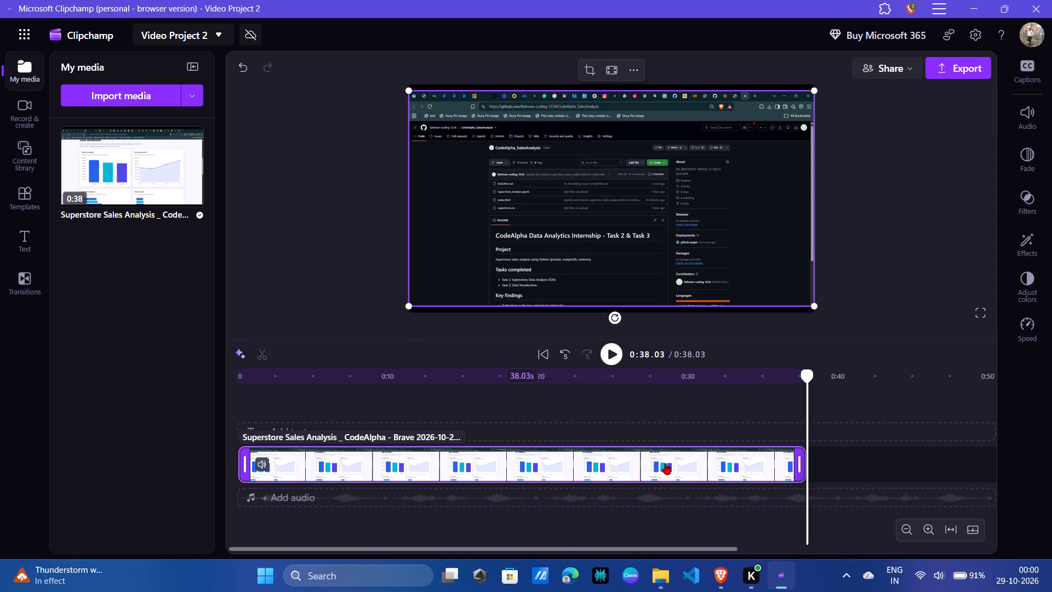
Split the Superstore Sales Analysis recording at 27.95 seconds, where the View project on GitHub button is still shown.
left_click_drag(809, 388, 678, 414)
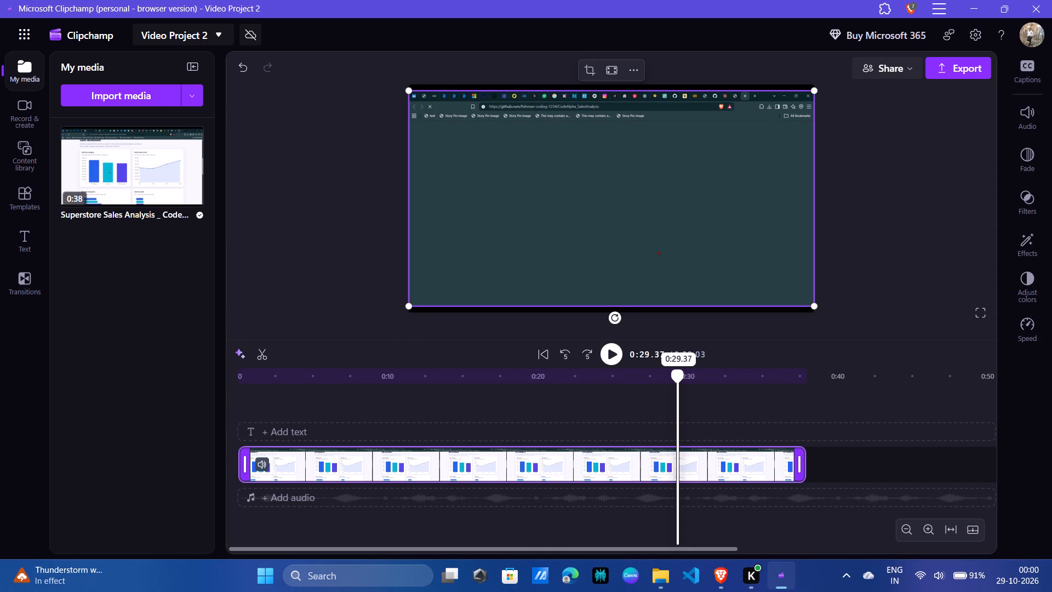
left_click_drag(678, 414, 656, 420)
left_click(656, 420)
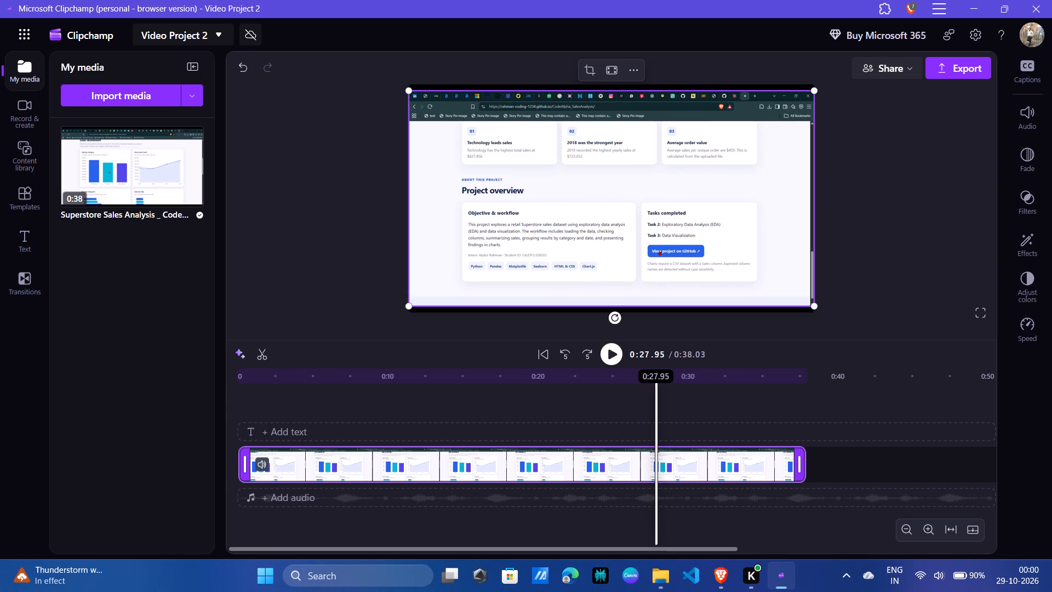
scroll(265, 332, "down", 1)
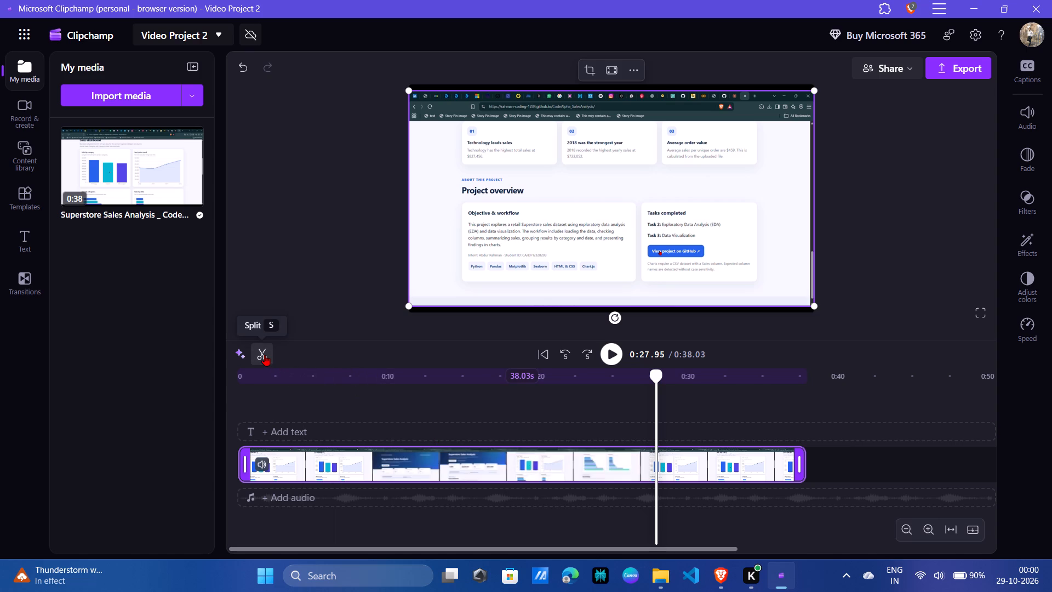
left_click(265, 355)
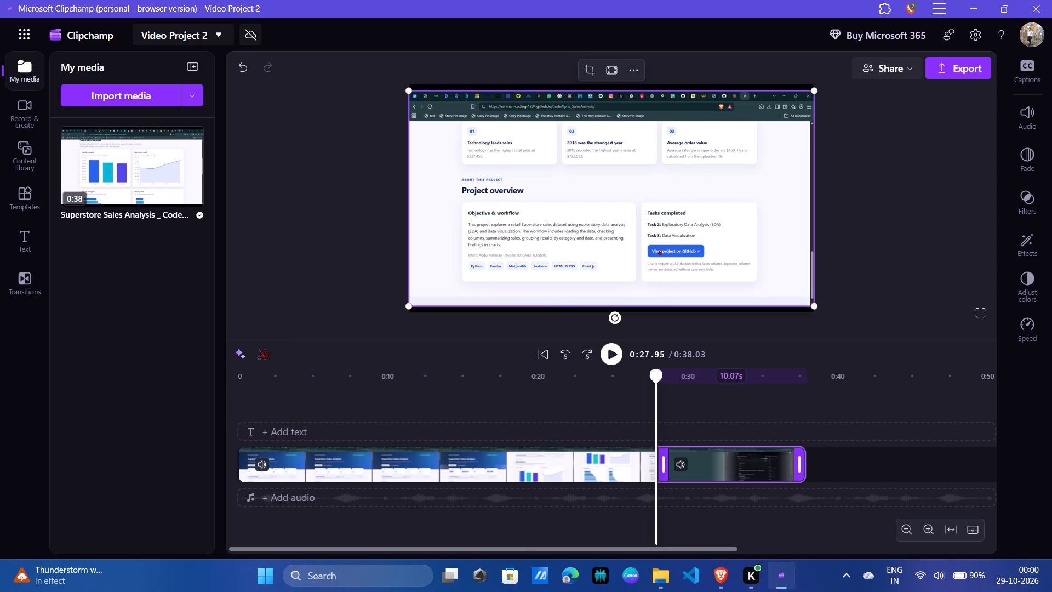
Split the remaining 10.07-second GitHub segment at 32.41 seconds, where the repository page has appeared.
left_click_drag(654, 392, 712, 405)
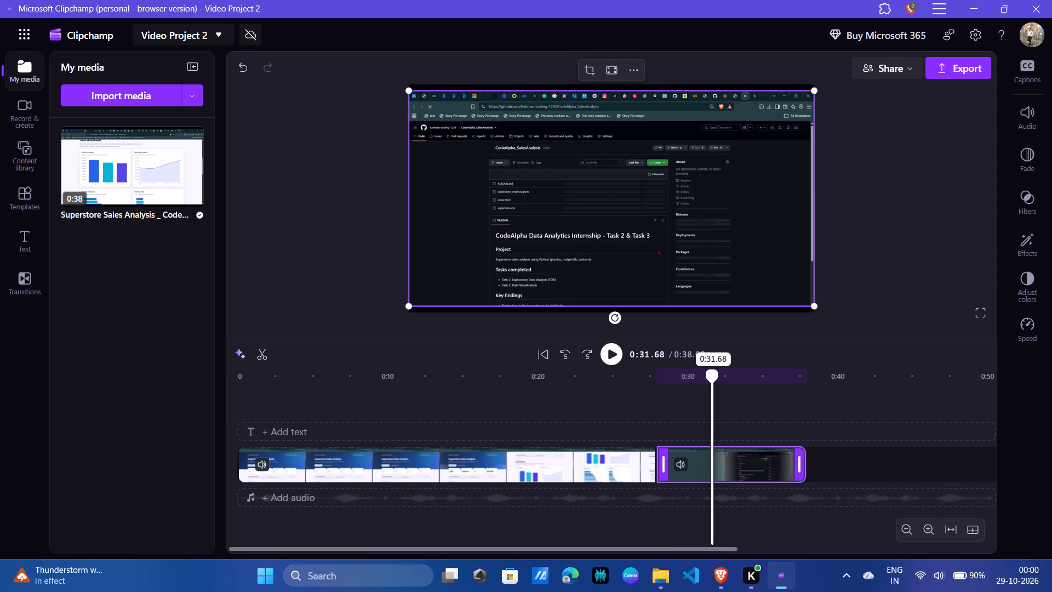
left_click_drag(712, 405, 704, 408)
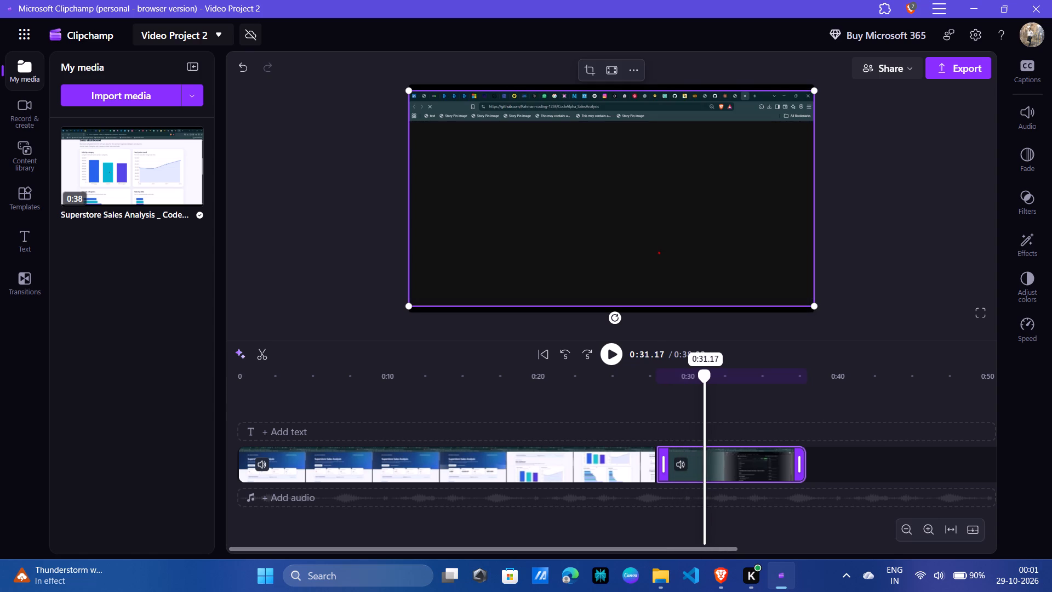
left_click_drag(704, 408, 718, 414)
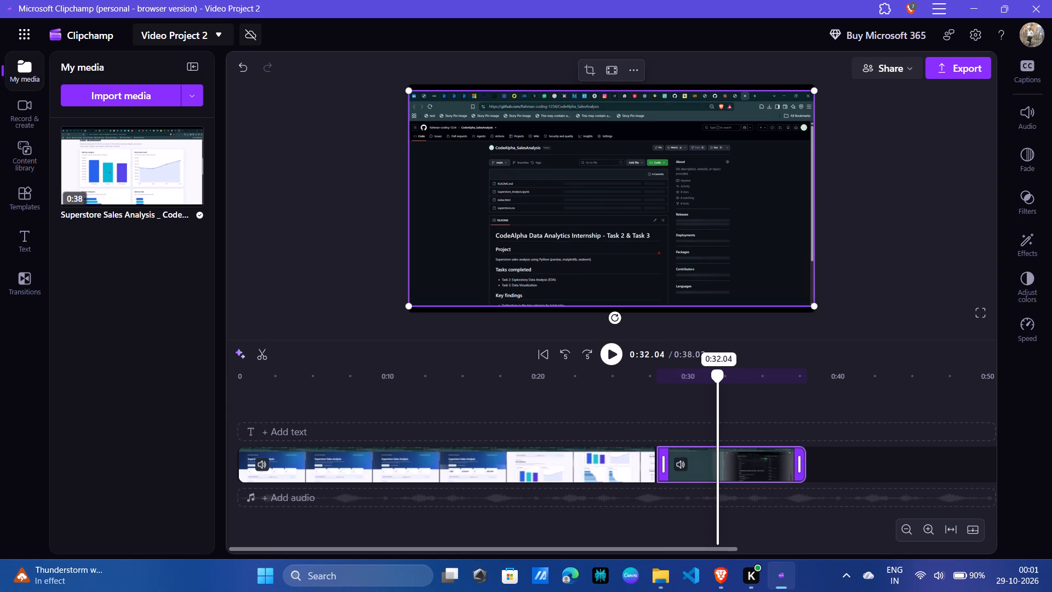
left_click_drag(718, 414, 723, 416)
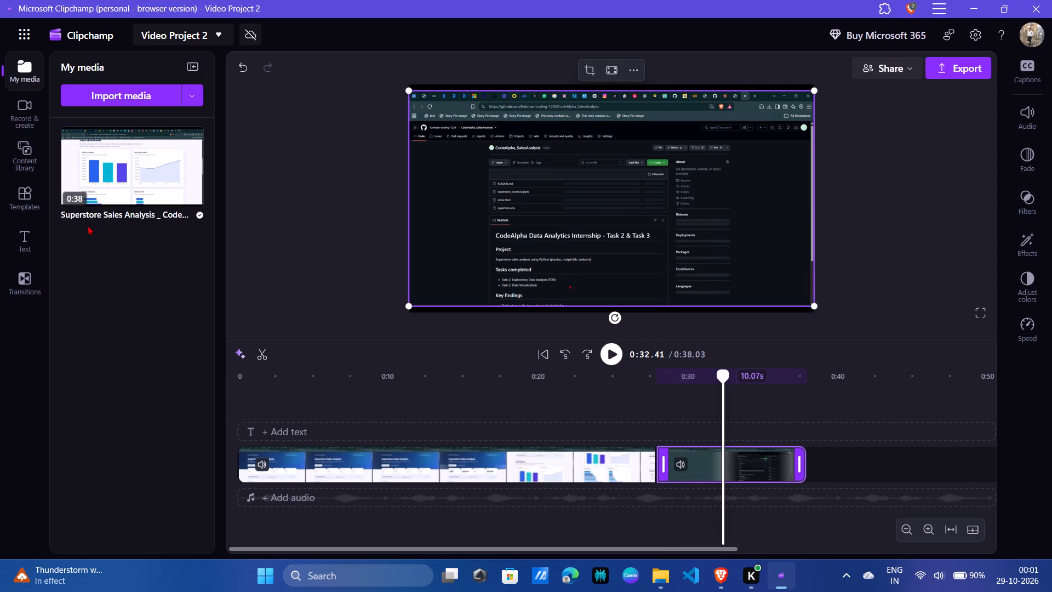
left_click(264, 355)
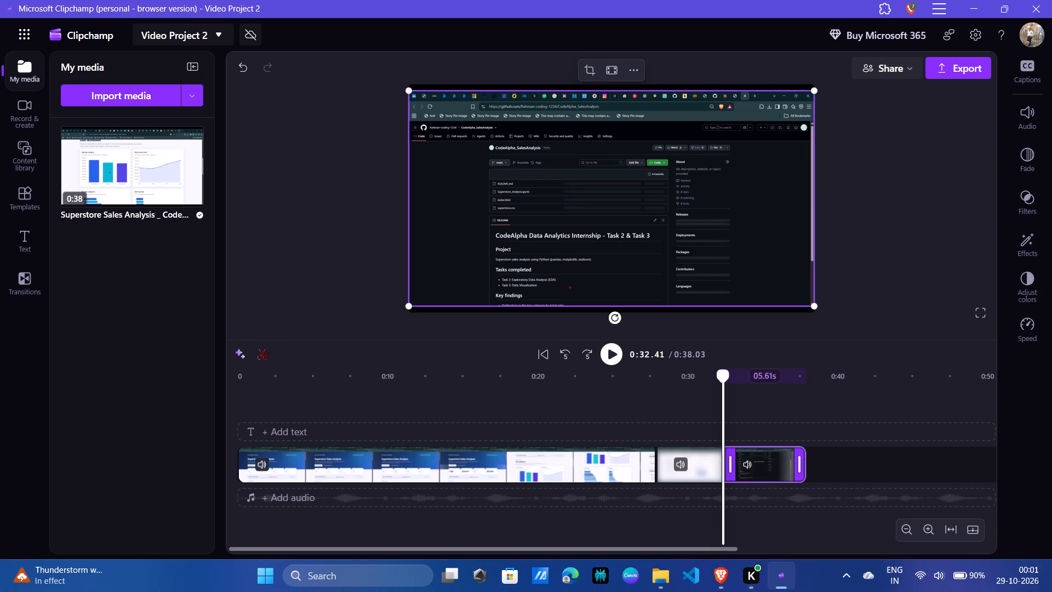
Duplicate the 4.46-second page-loading segment and place the copy on a track above, at about 37.9 seconds.
left_click(683, 466)
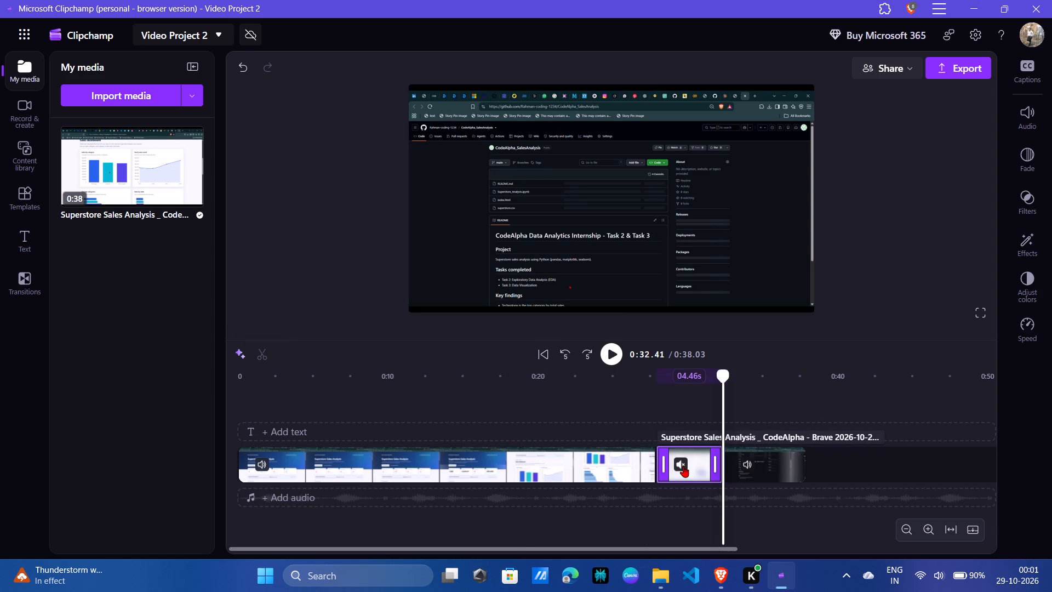
double_click(683, 466)
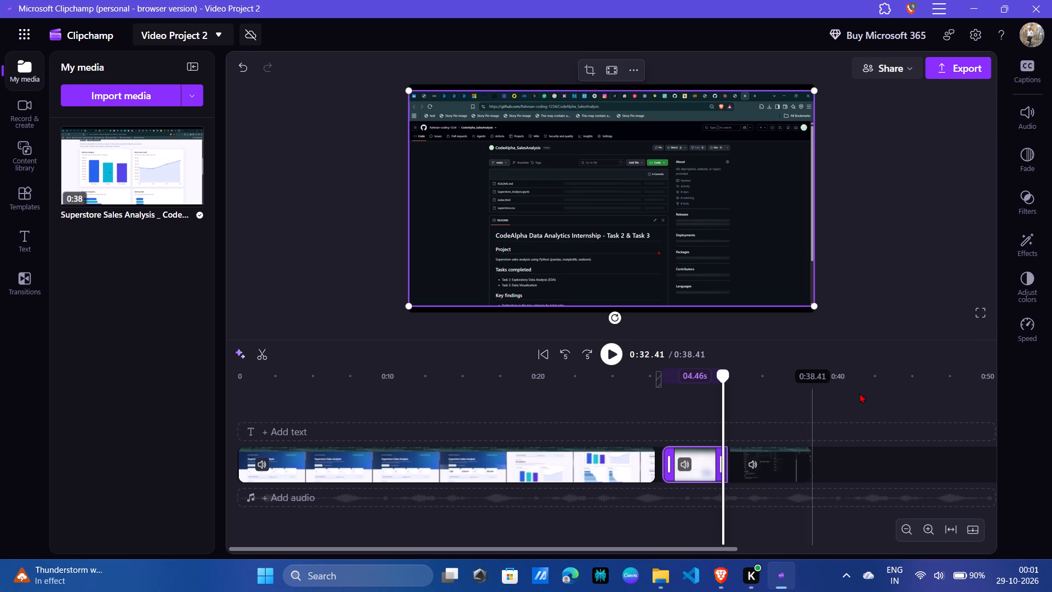
scroll(860, 393, "down", 1)
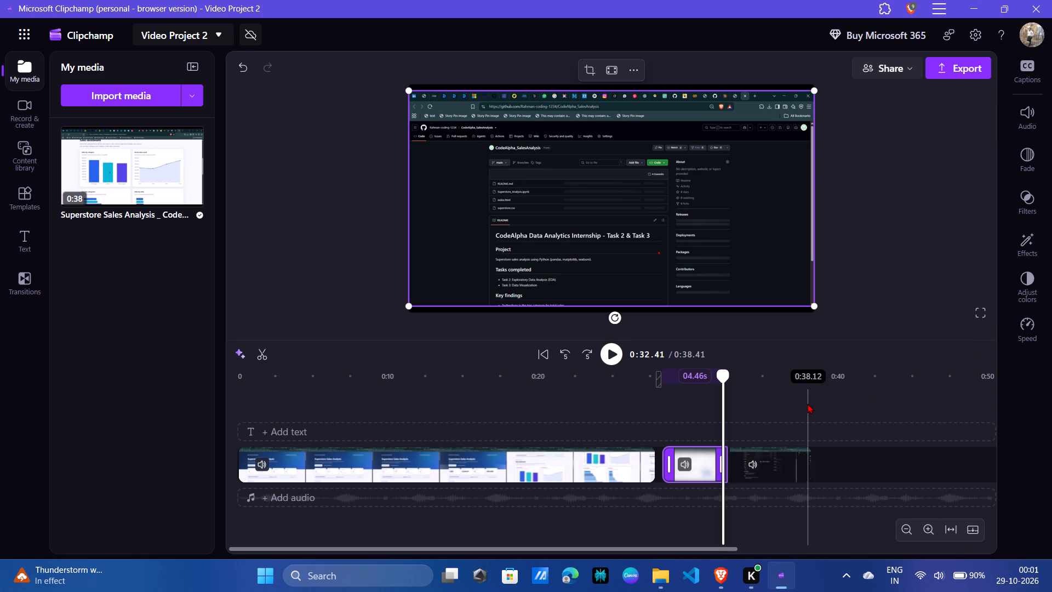
key("ctrl+d")
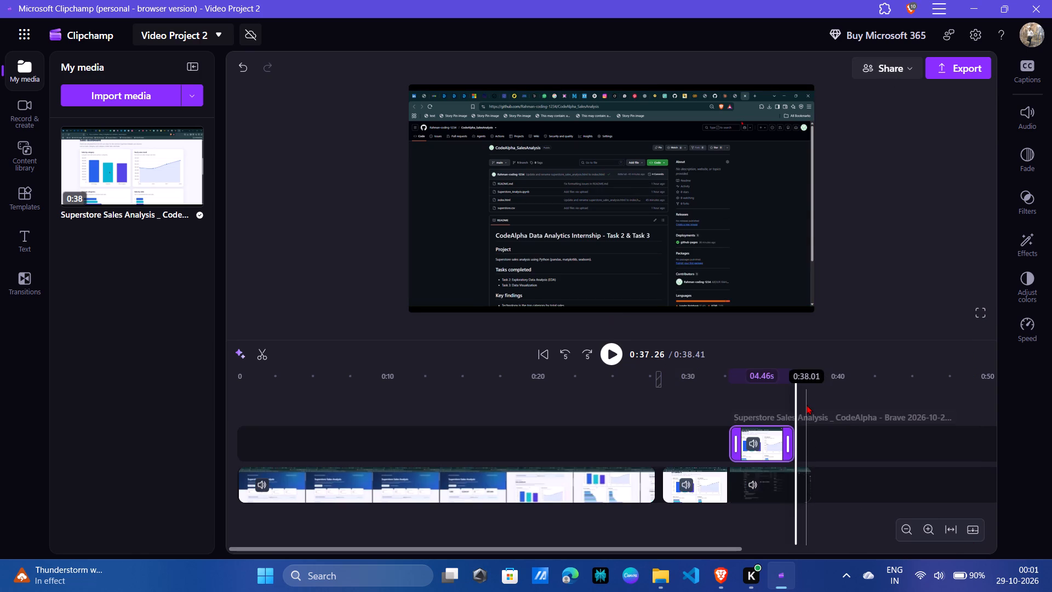
left_click_drag(769, 438, 811, 461)
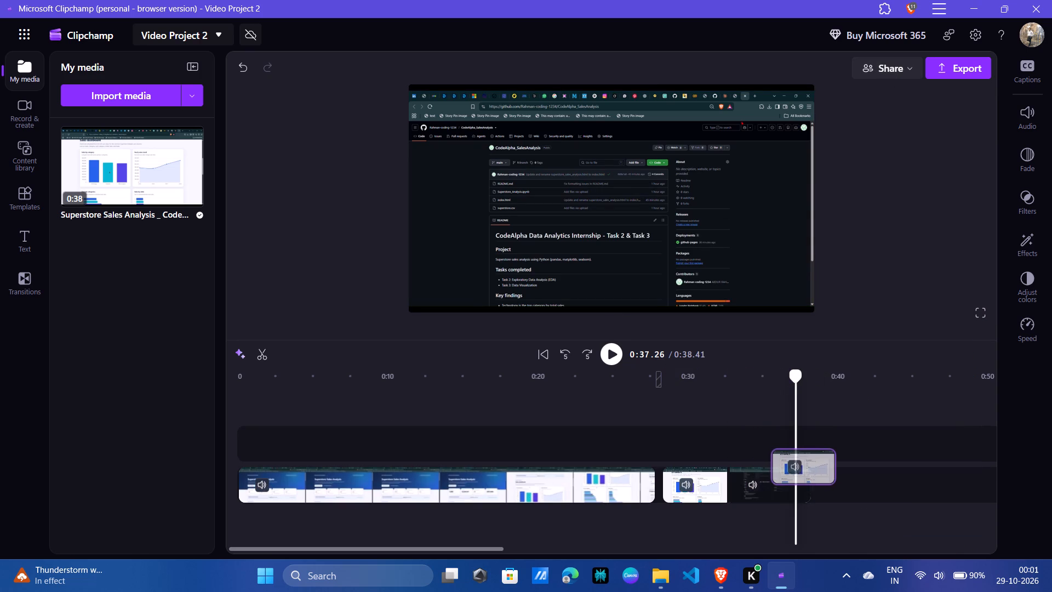
left_click_drag(811, 461, 844, 468)
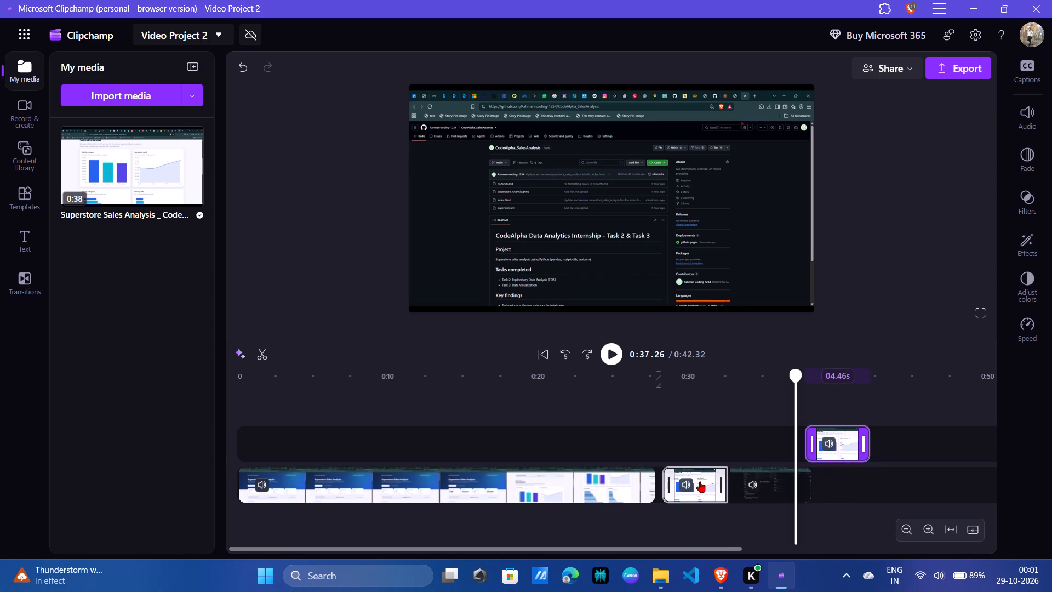
Move the original 4.46-second loading segment behind the GitHub repository segment on the main video track, at about 38.9 seconds.
left_click(700, 481)
left_click_drag(700, 481, 832, 448)
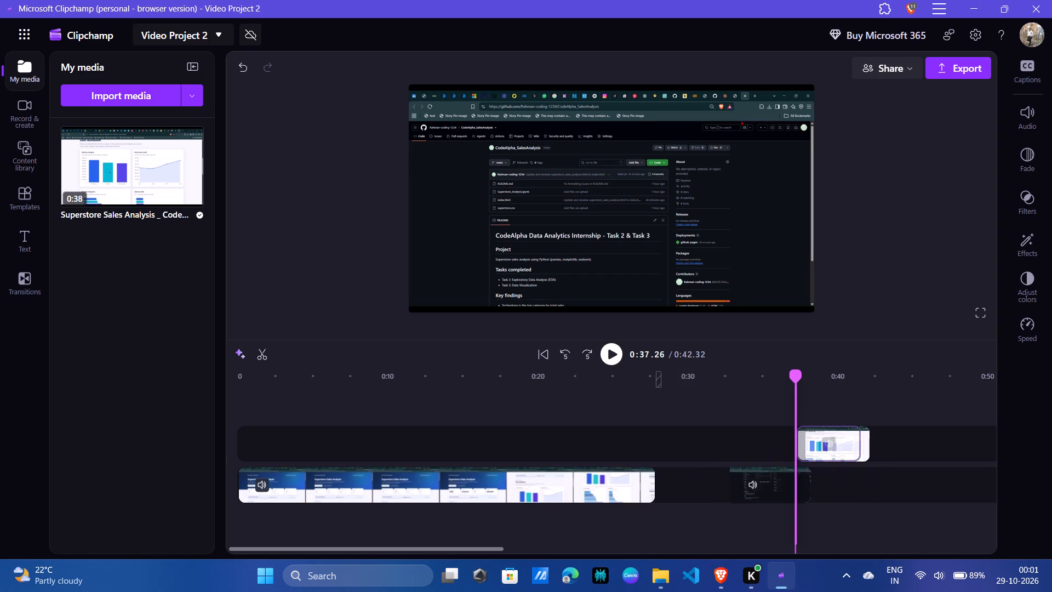
left_click_drag(832, 448, 856, 490)
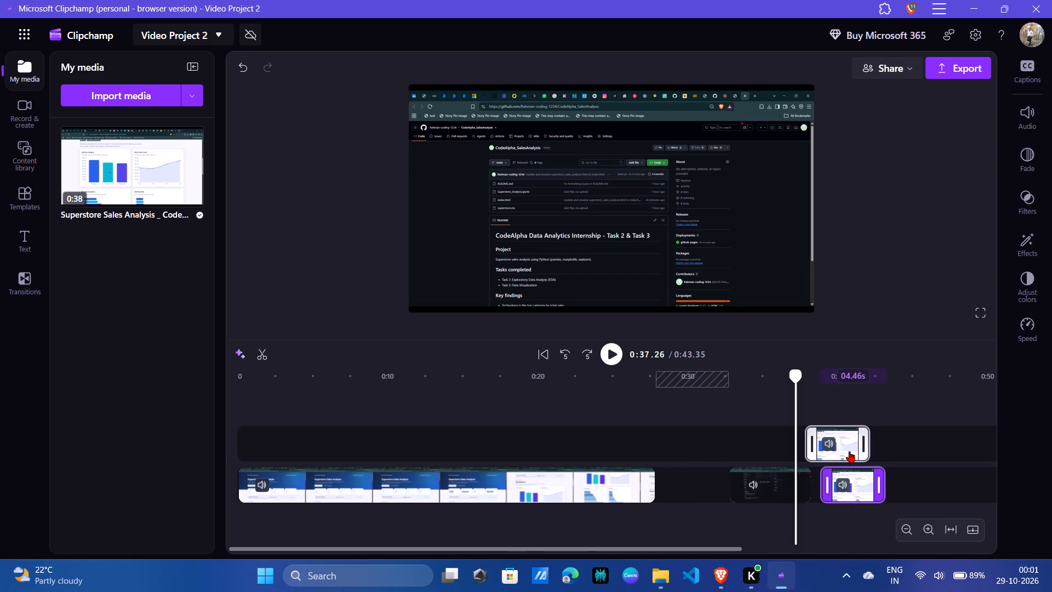
Move the duplicated 4.46-second segment down to the main video track, directly behind the original at about 43.4 seconds.
left_click_drag(849, 451, 925, 477)
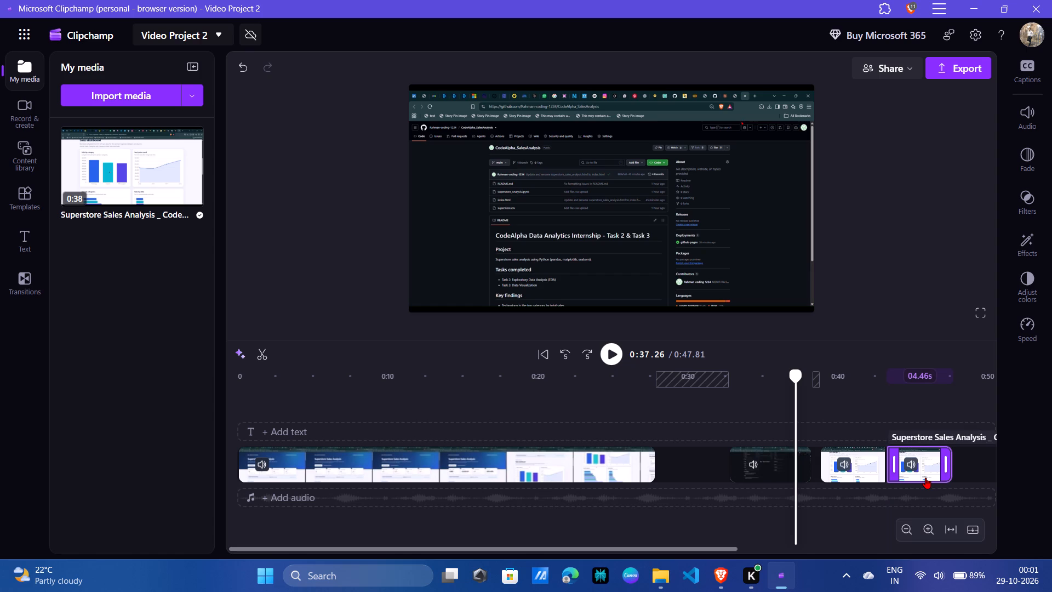
left_click(858, 464)
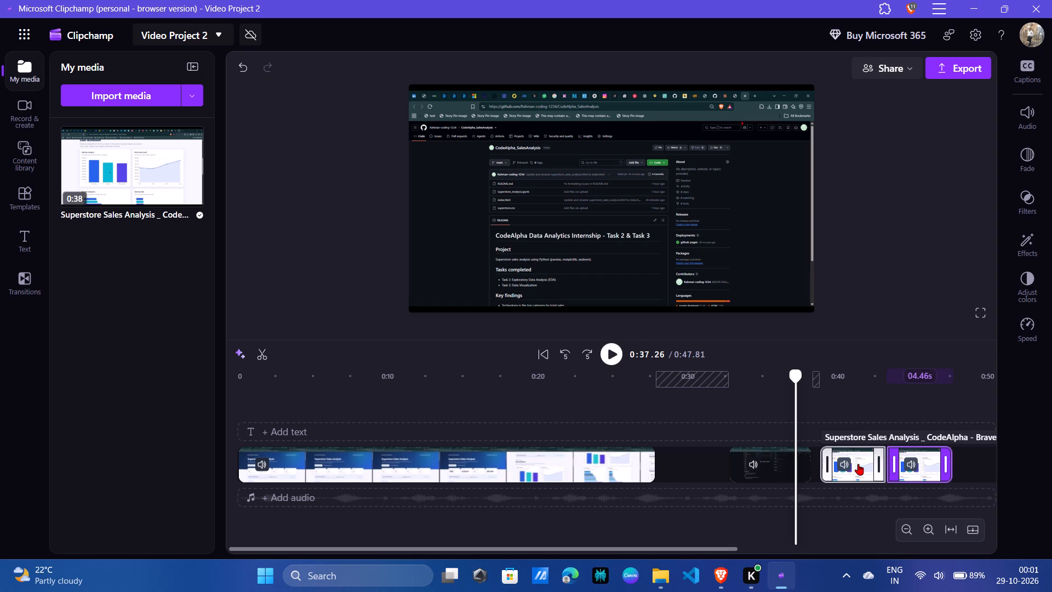
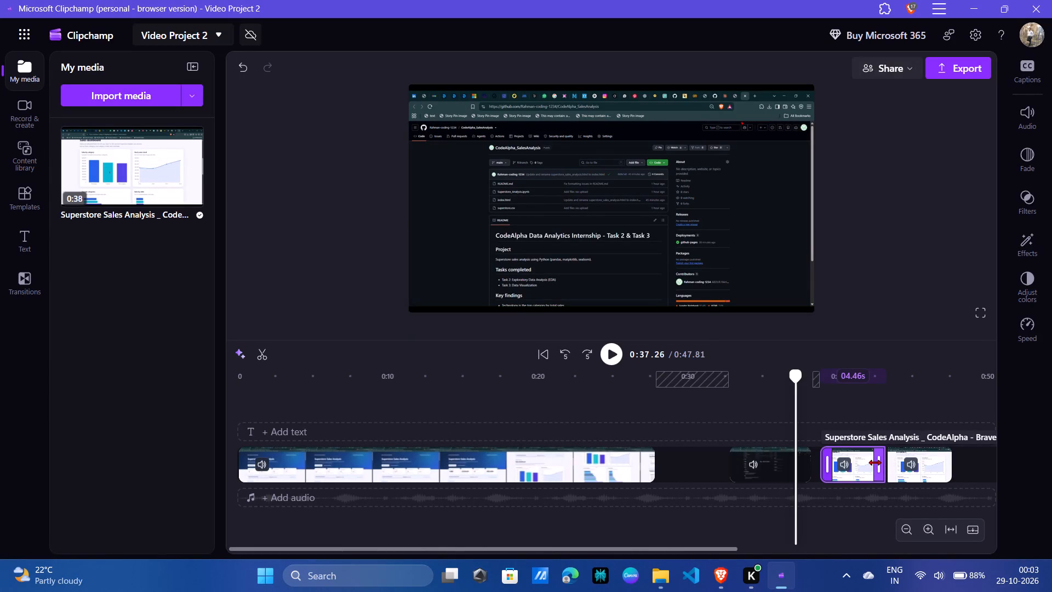
Move the 5.61-second GitHub repository segment back to directly follow the 27.95-second dashboard clip, at about 28 seconds.
left_click(874, 462)
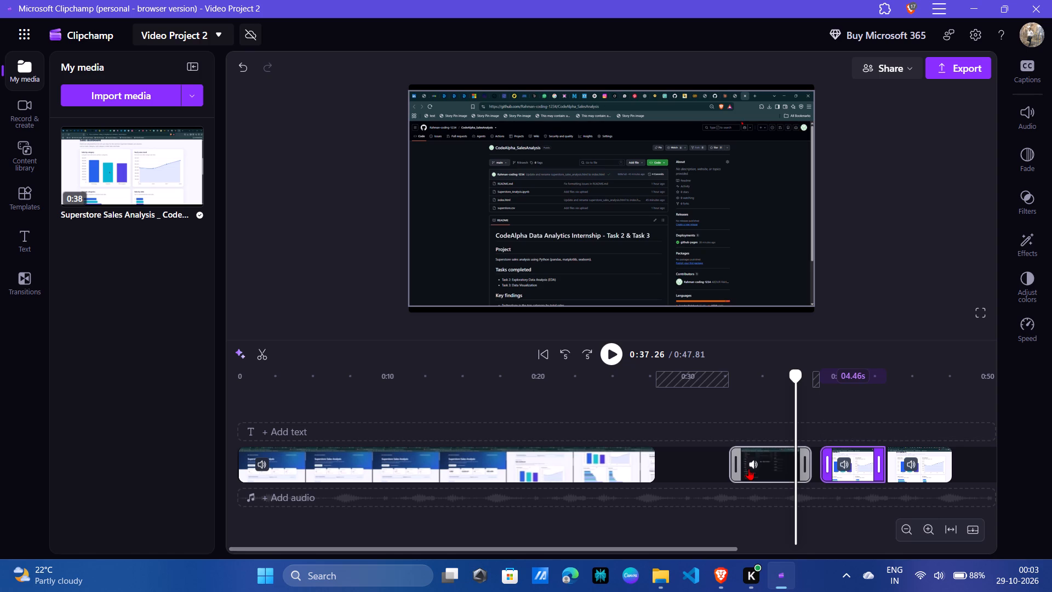
left_click_drag(748, 469, 672, 475)
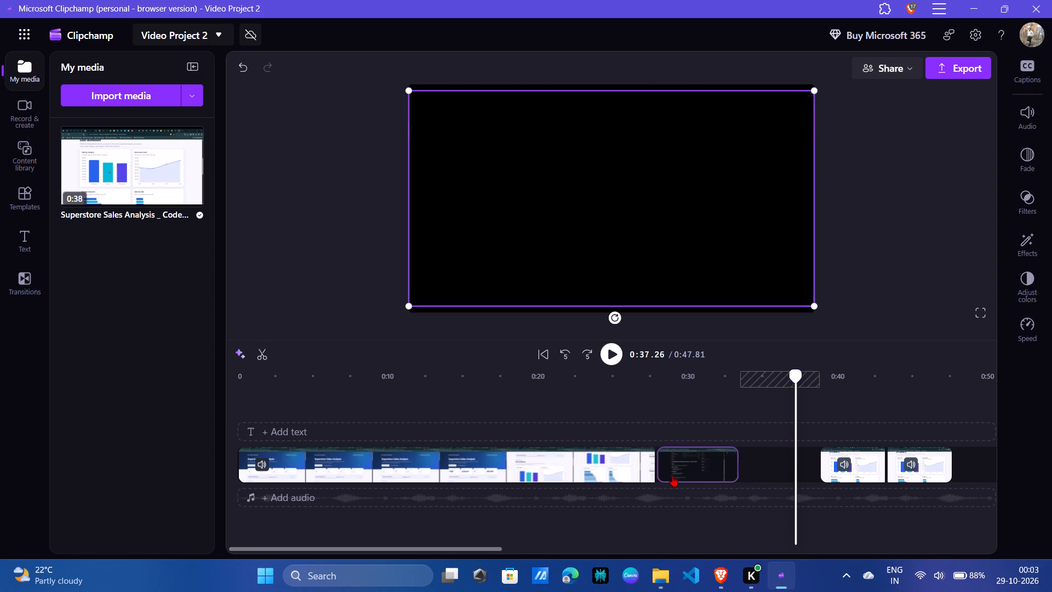
left_click(672, 475)
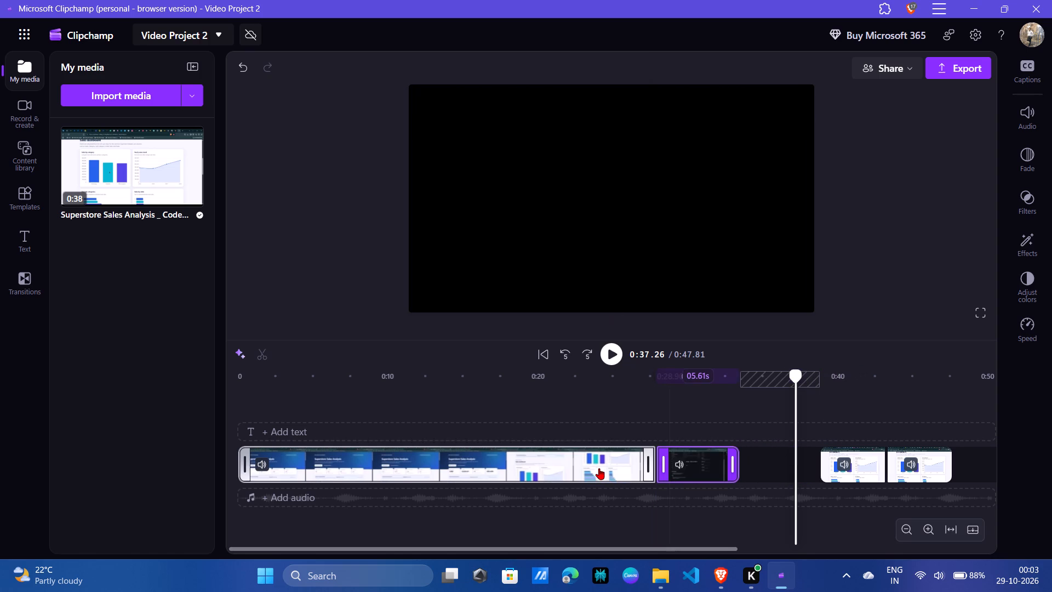
Play back the video from late in the dashboard clip to check the flow into the GitHub segments.
left_click(599, 468)
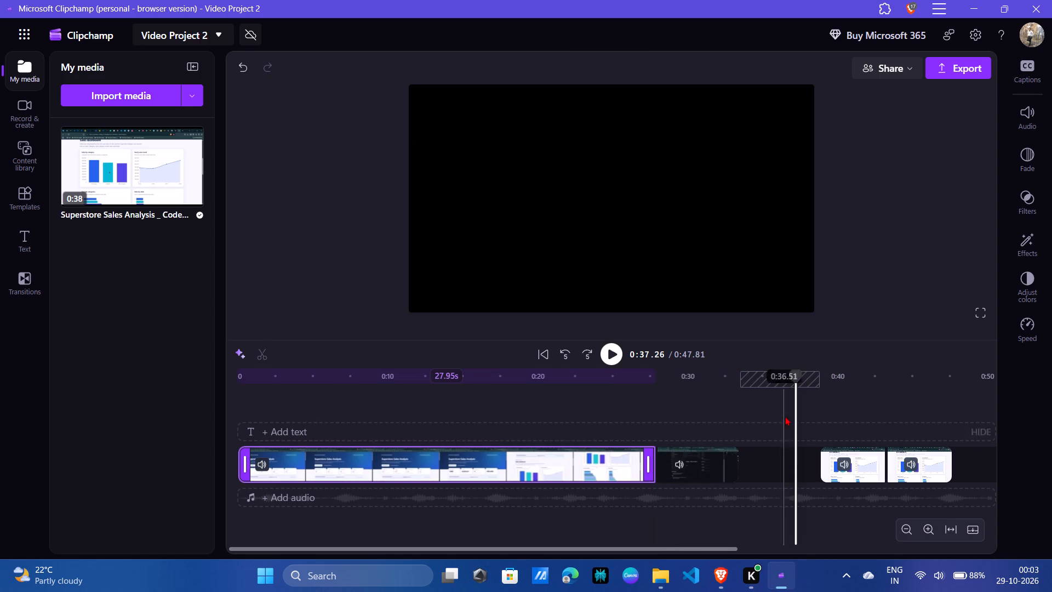
left_click_drag(794, 411, 582, 430)
left_click(609, 351)
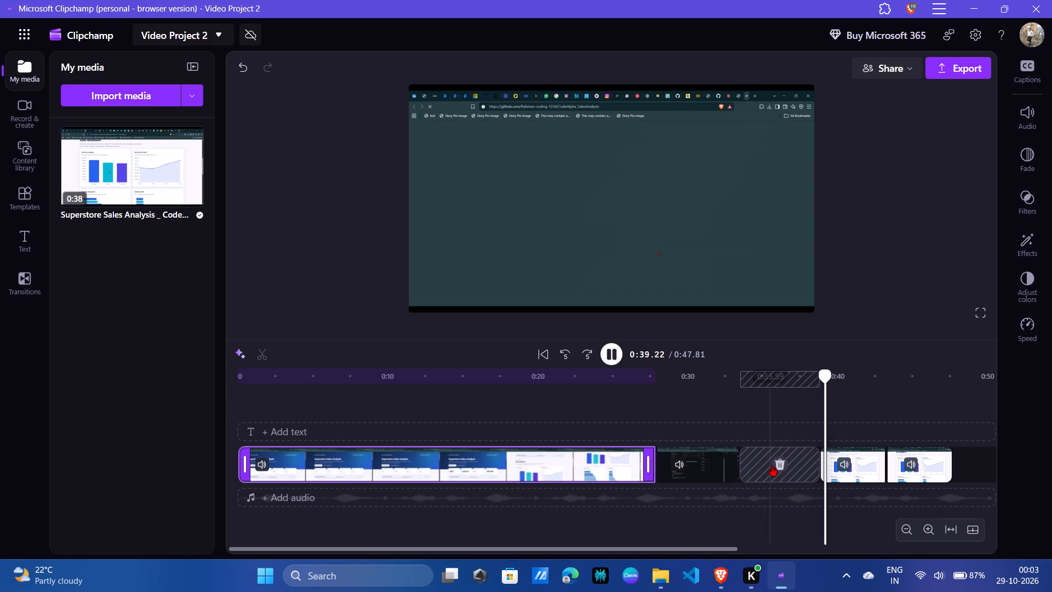
Delete the gap between the GitHub repository segment and the first 4.46-second loading segment.
left_click(775, 465)
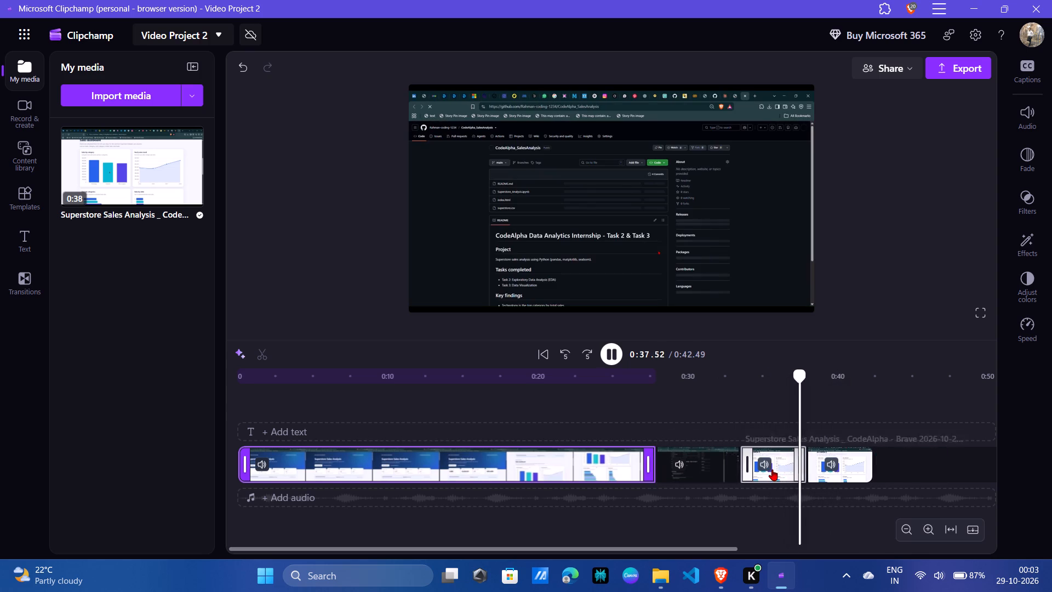
Mute the audio of both 4.46-second loading segments at the end of the video.
left_click(772, 469)
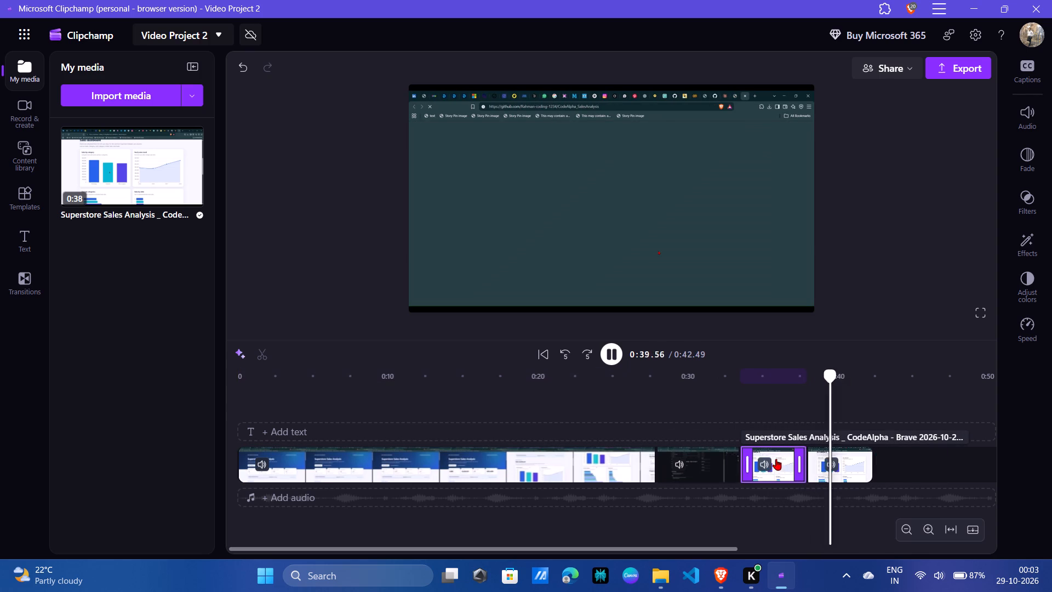
left_click(763, 470)
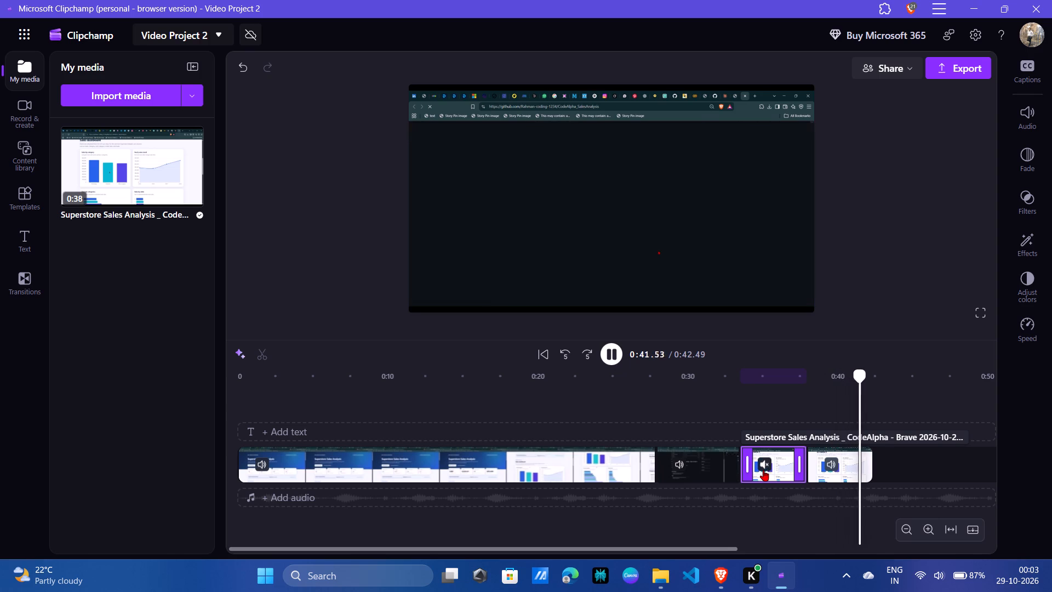
left_click(828, 463)
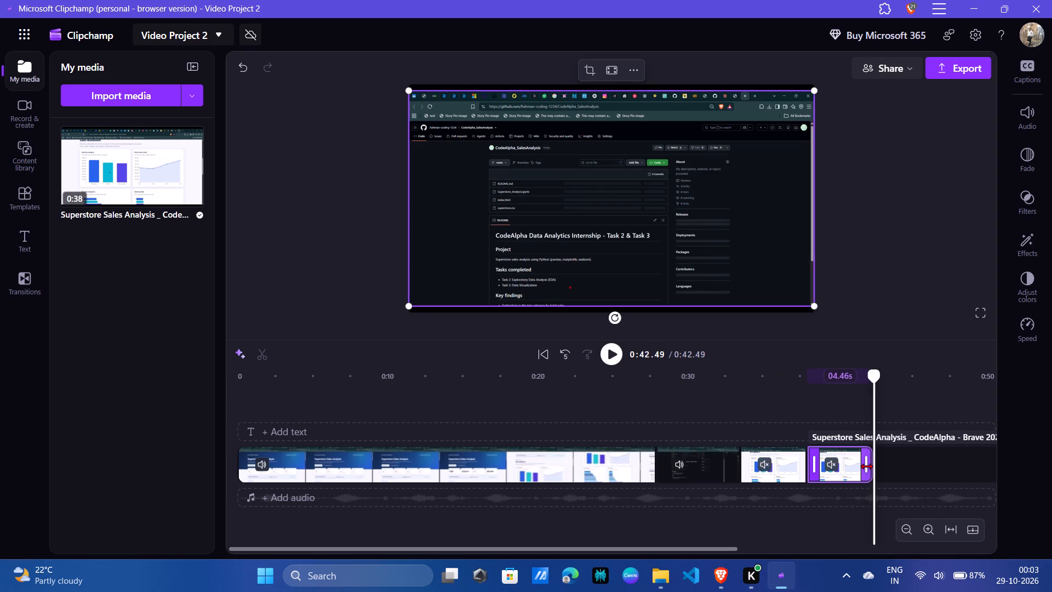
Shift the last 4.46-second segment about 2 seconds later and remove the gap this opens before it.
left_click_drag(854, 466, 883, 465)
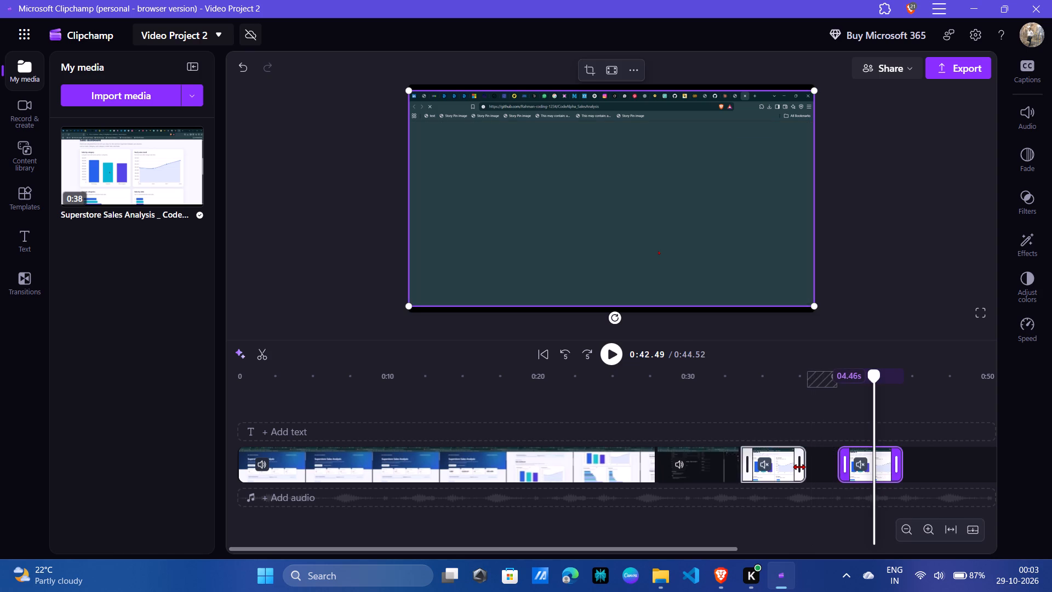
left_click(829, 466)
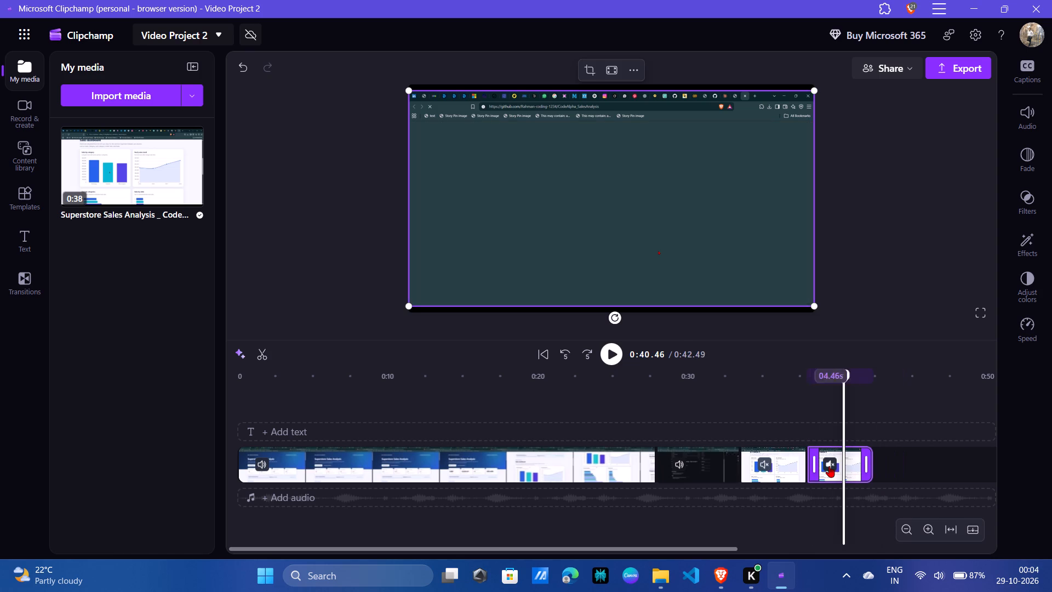
Examine the loading footage at 40.46 seconds in the full-screen preview and return to the editor.
left_click(791, 466)
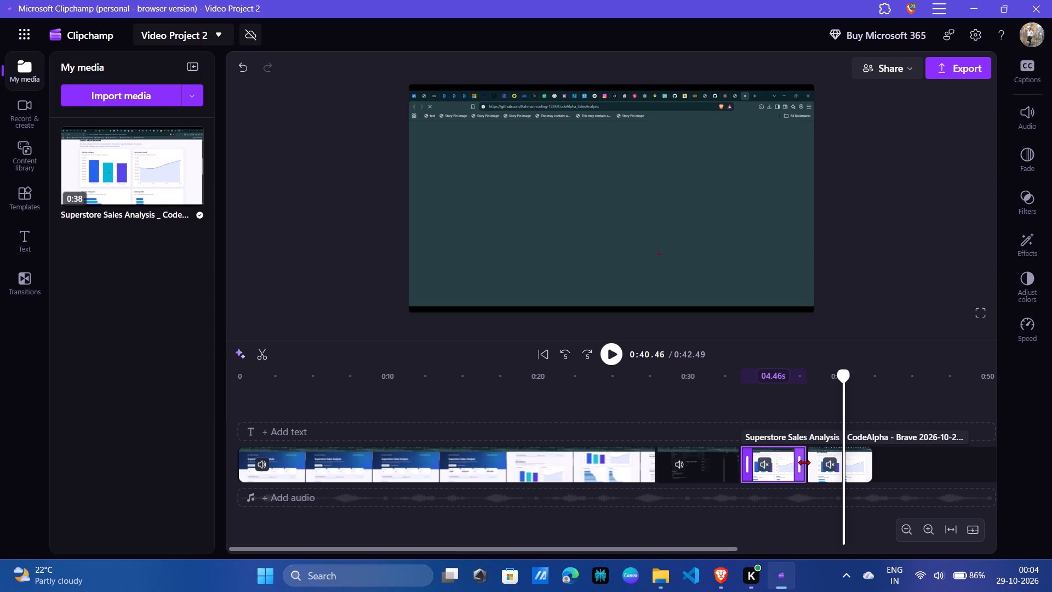
left_click(980, 319)
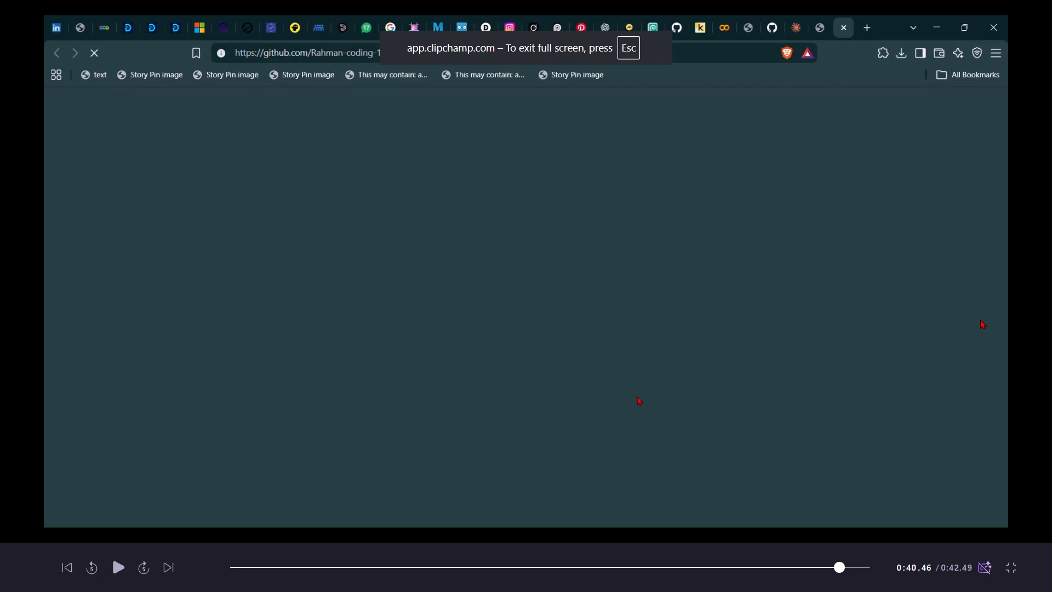
key("Escape")
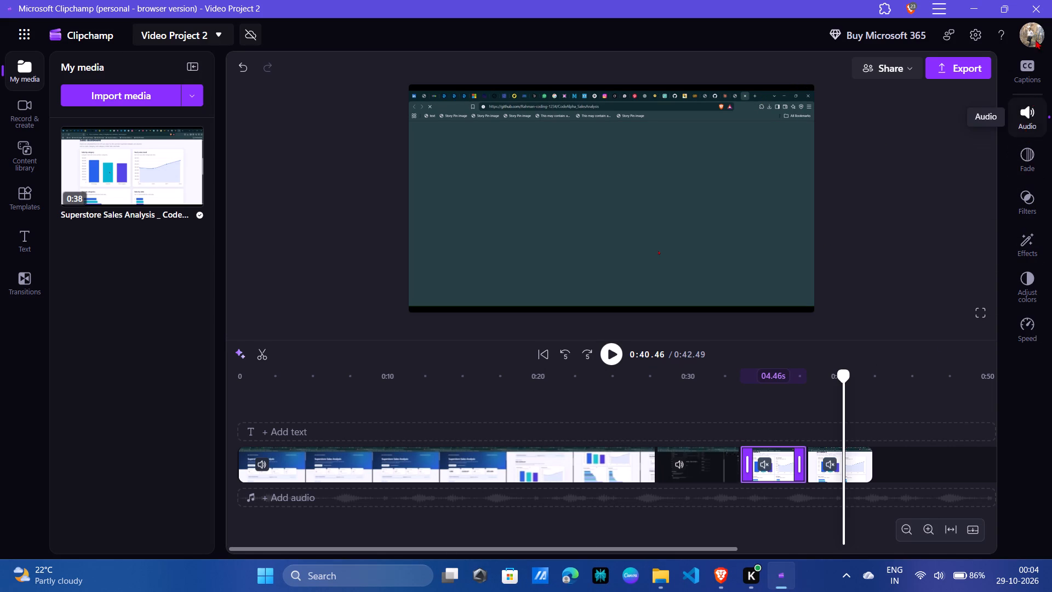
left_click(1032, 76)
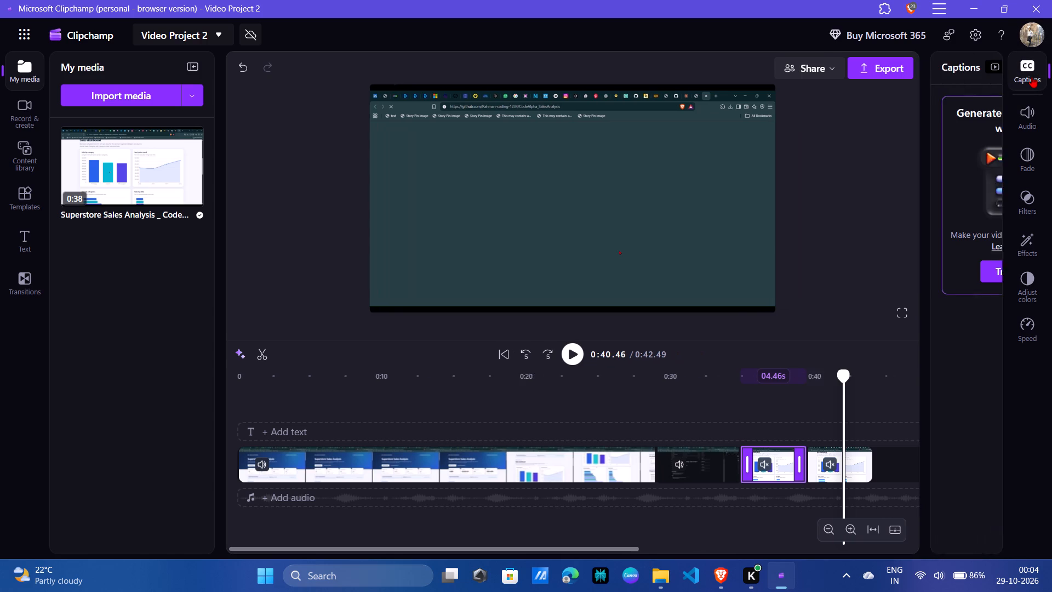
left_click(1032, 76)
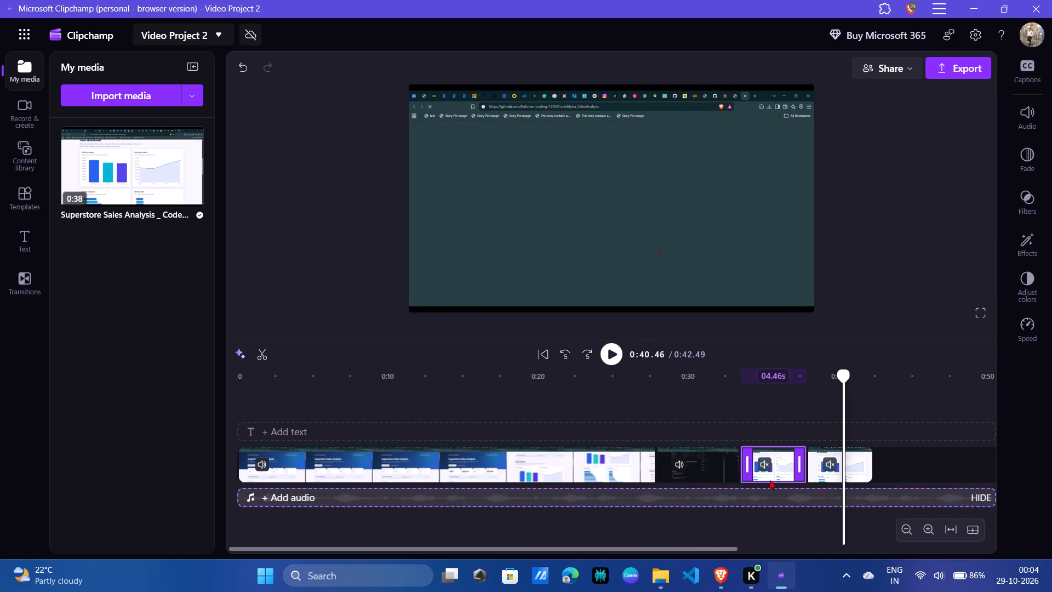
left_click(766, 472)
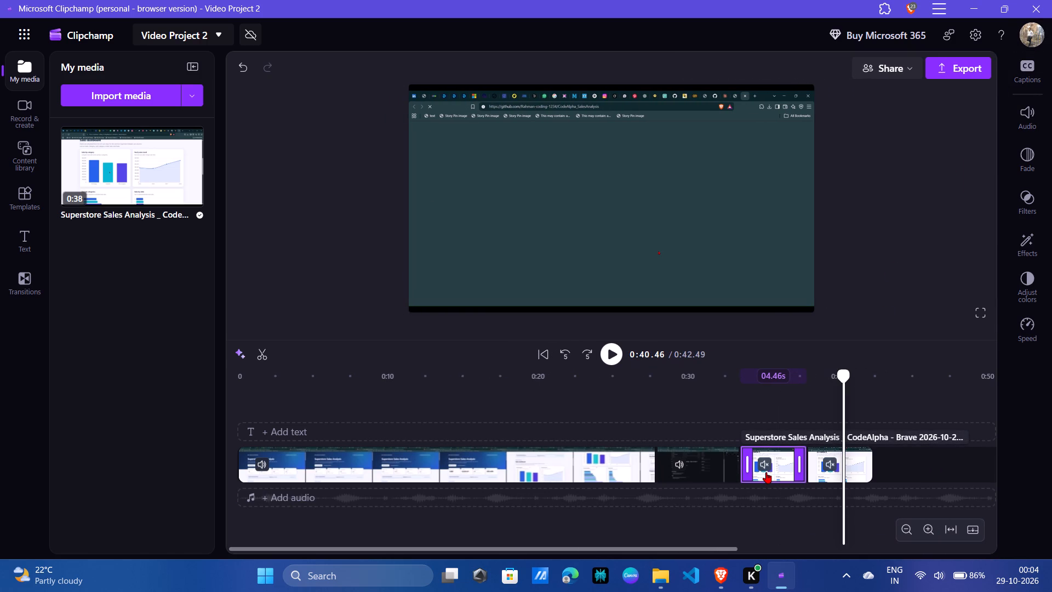
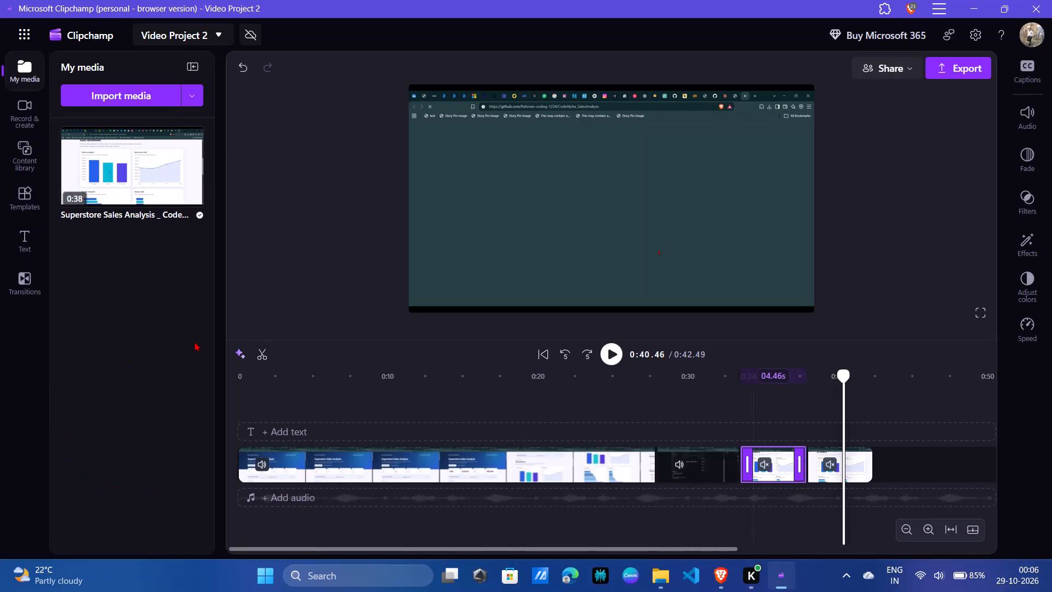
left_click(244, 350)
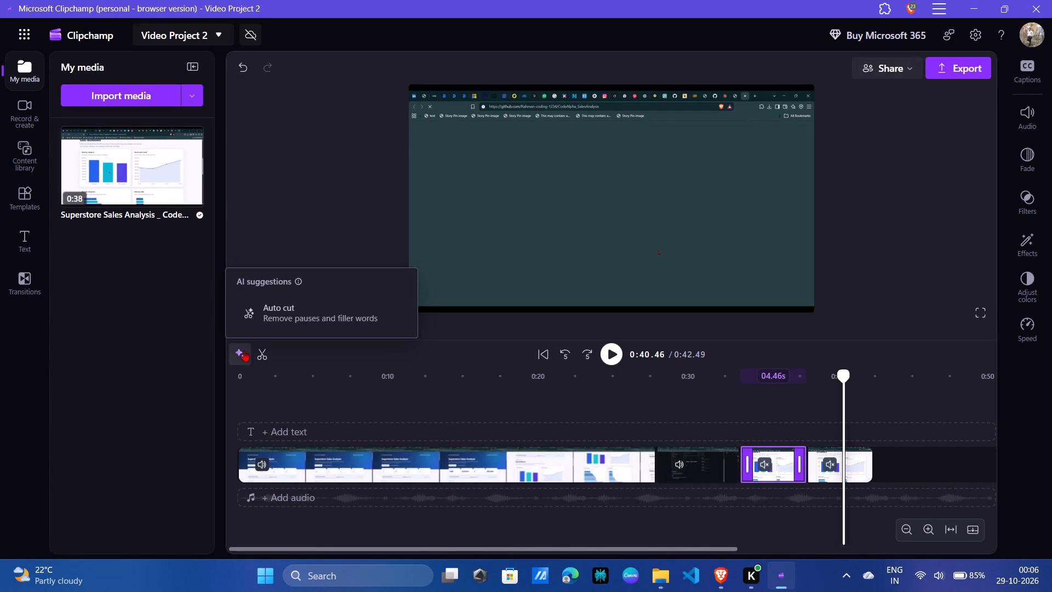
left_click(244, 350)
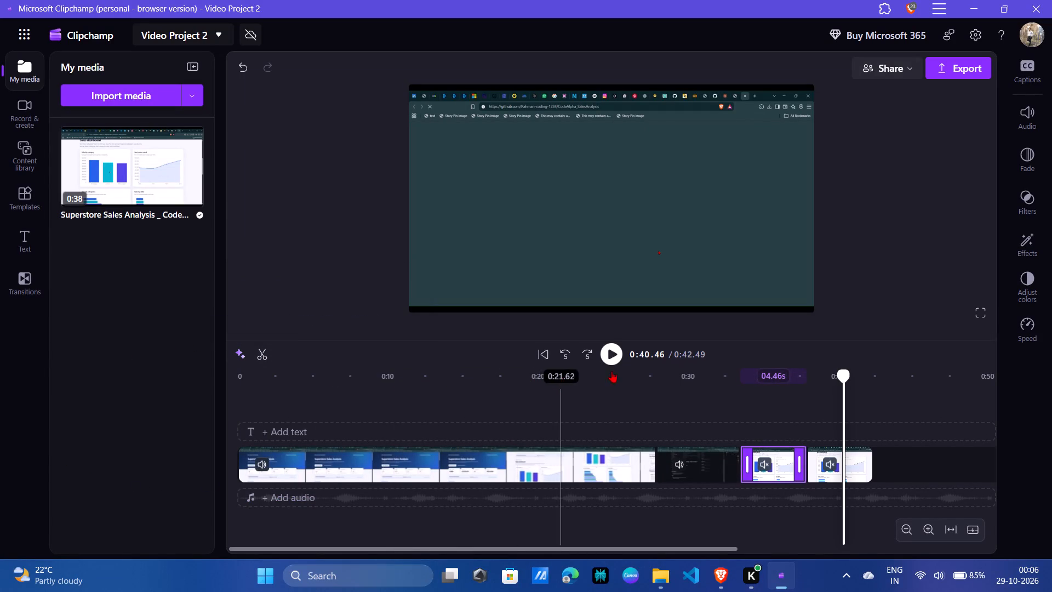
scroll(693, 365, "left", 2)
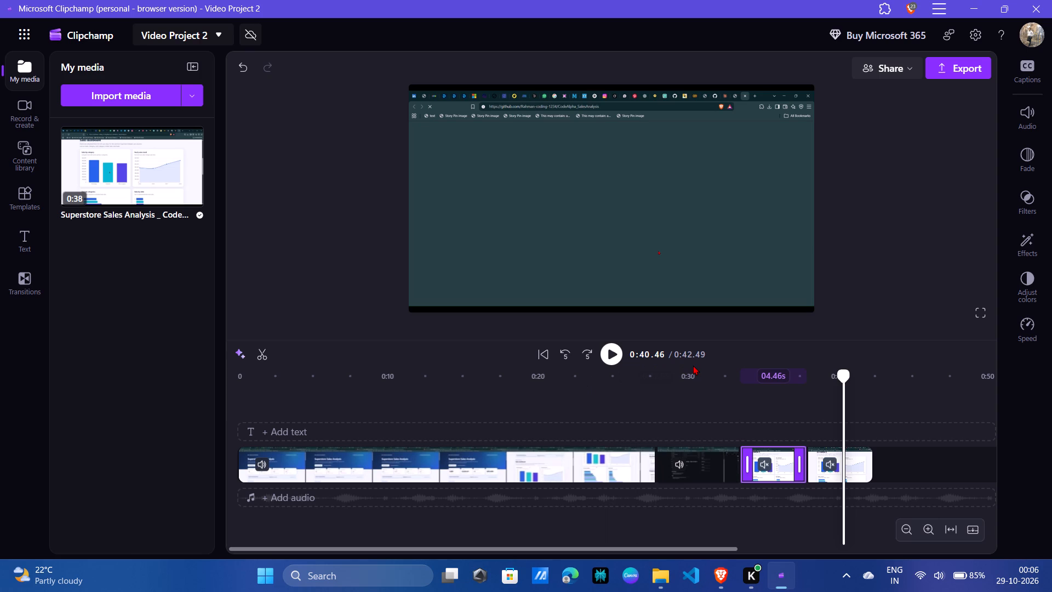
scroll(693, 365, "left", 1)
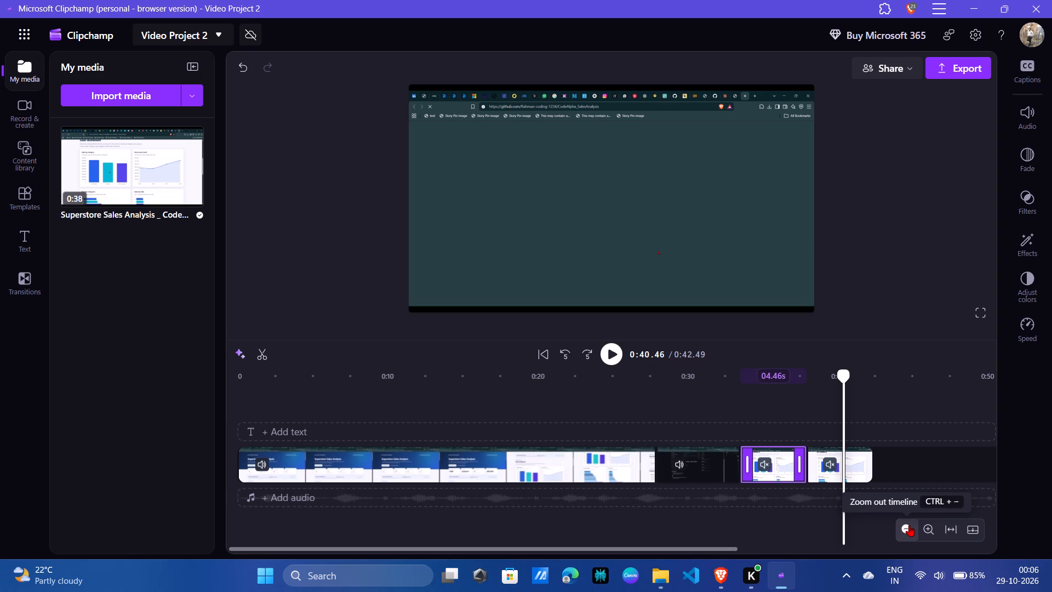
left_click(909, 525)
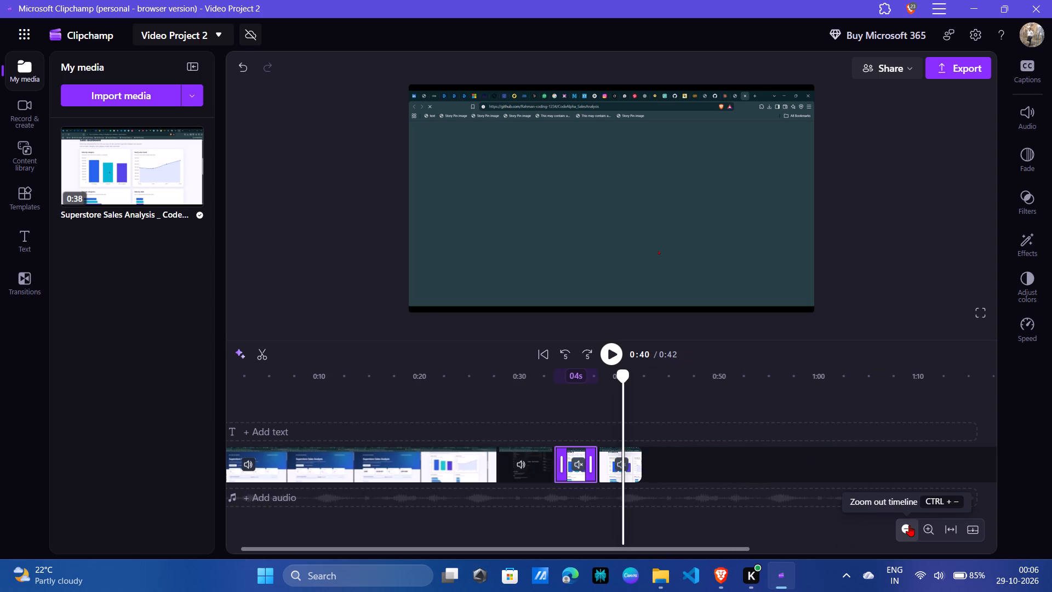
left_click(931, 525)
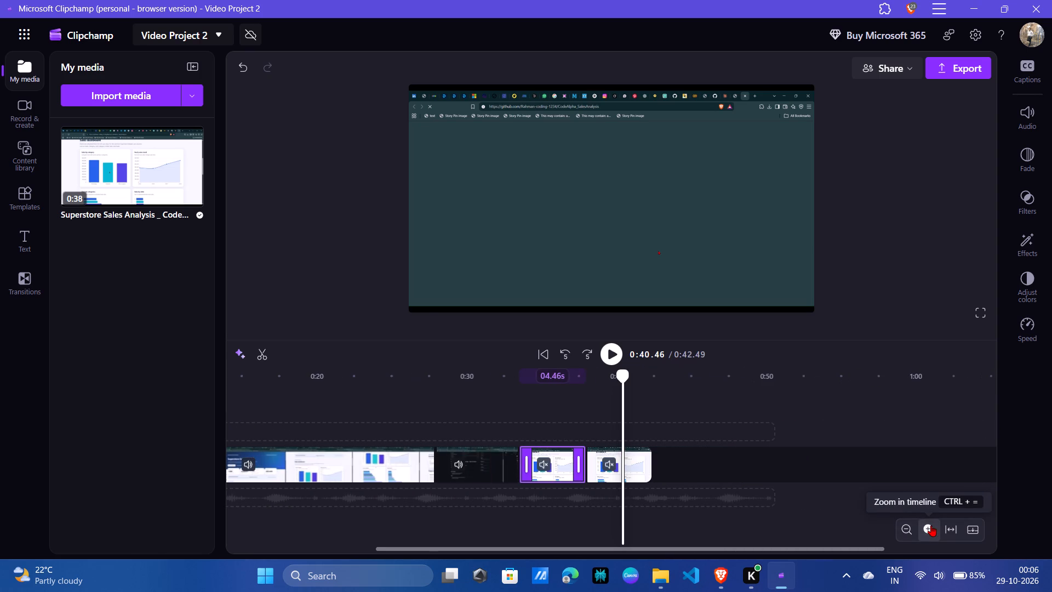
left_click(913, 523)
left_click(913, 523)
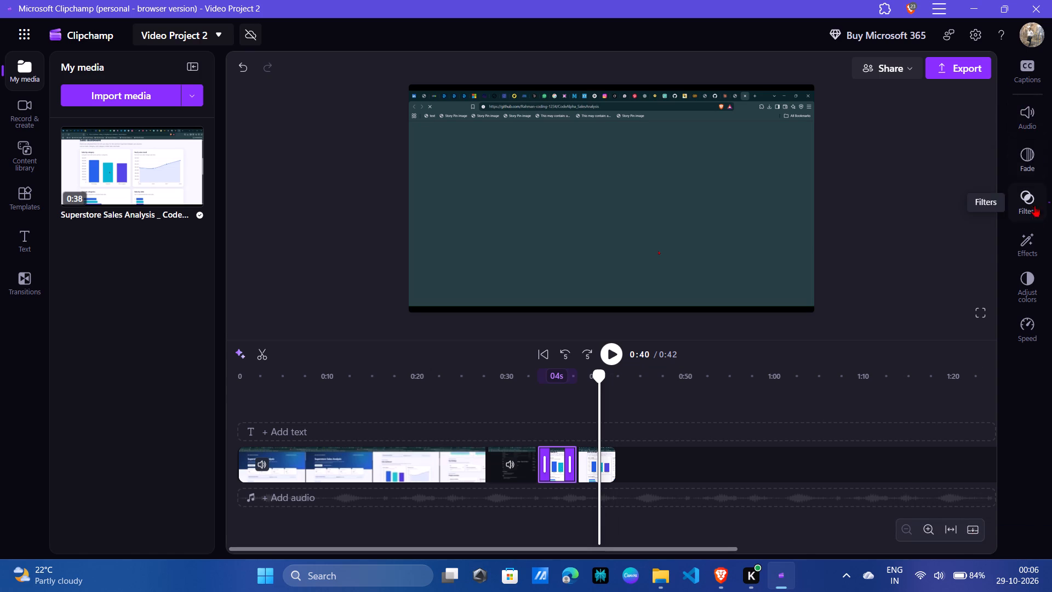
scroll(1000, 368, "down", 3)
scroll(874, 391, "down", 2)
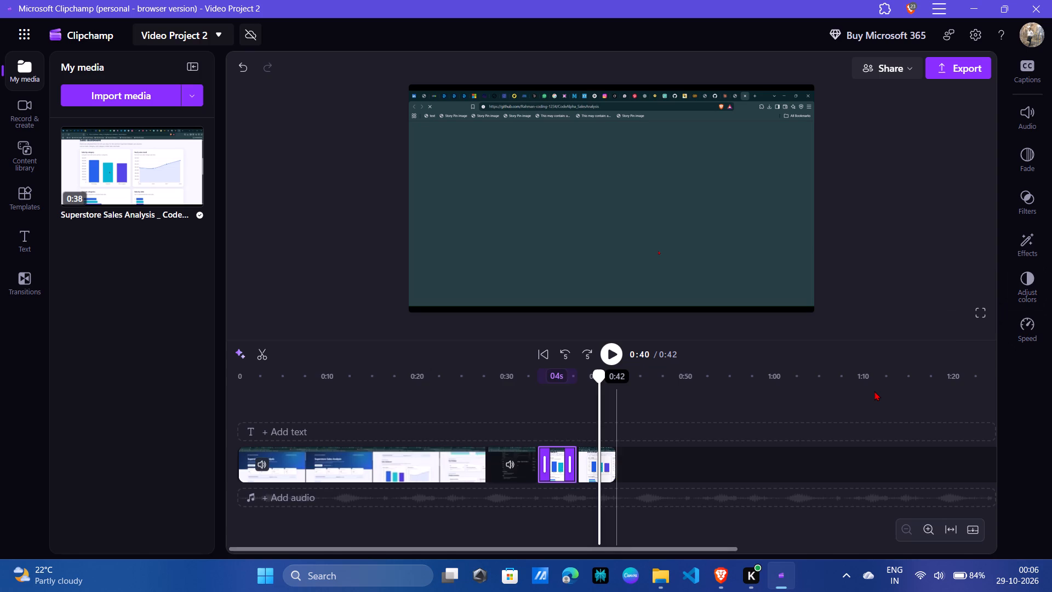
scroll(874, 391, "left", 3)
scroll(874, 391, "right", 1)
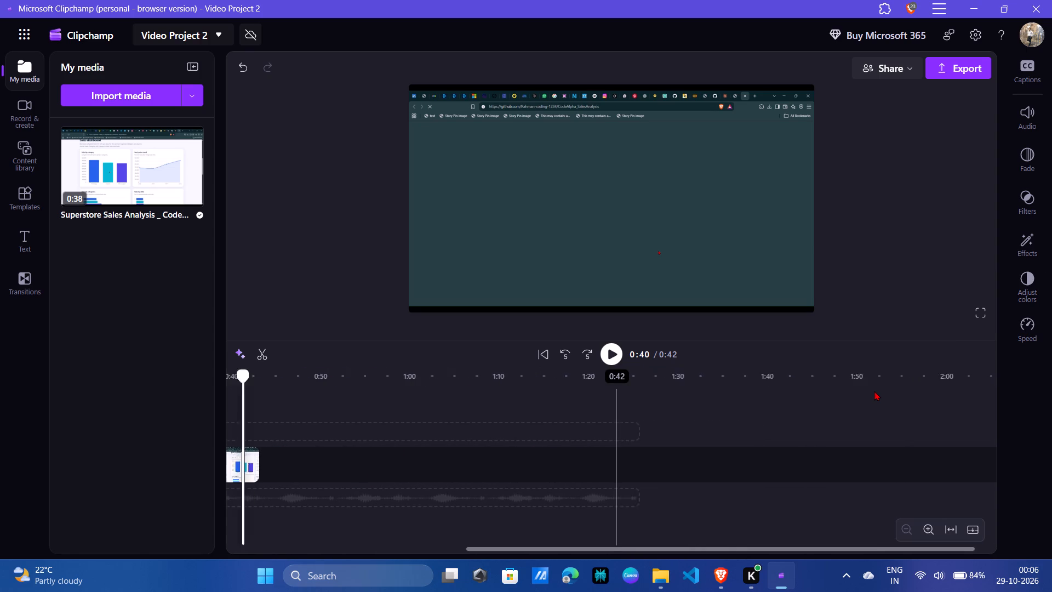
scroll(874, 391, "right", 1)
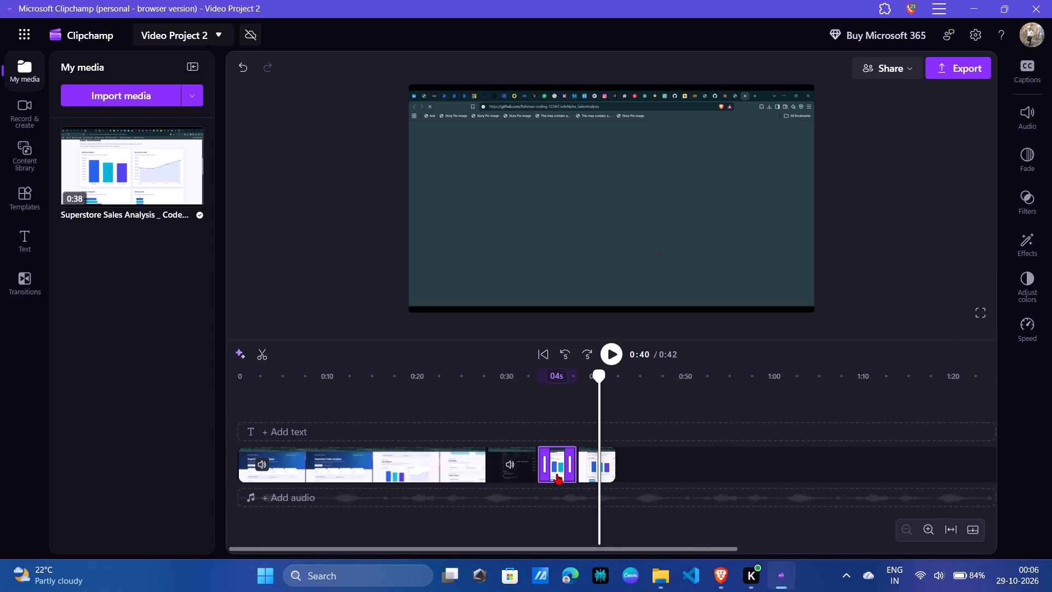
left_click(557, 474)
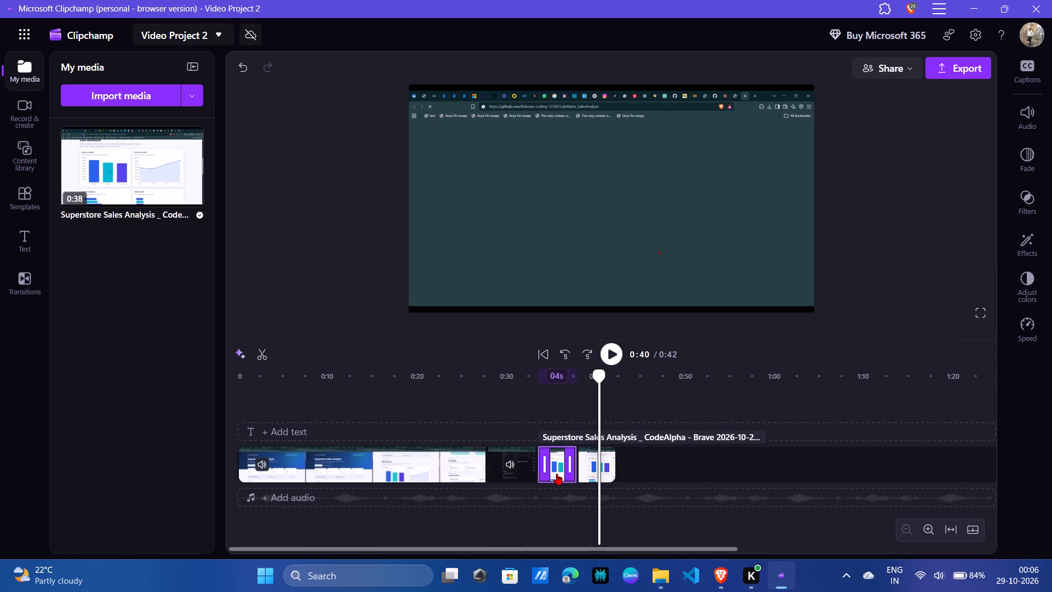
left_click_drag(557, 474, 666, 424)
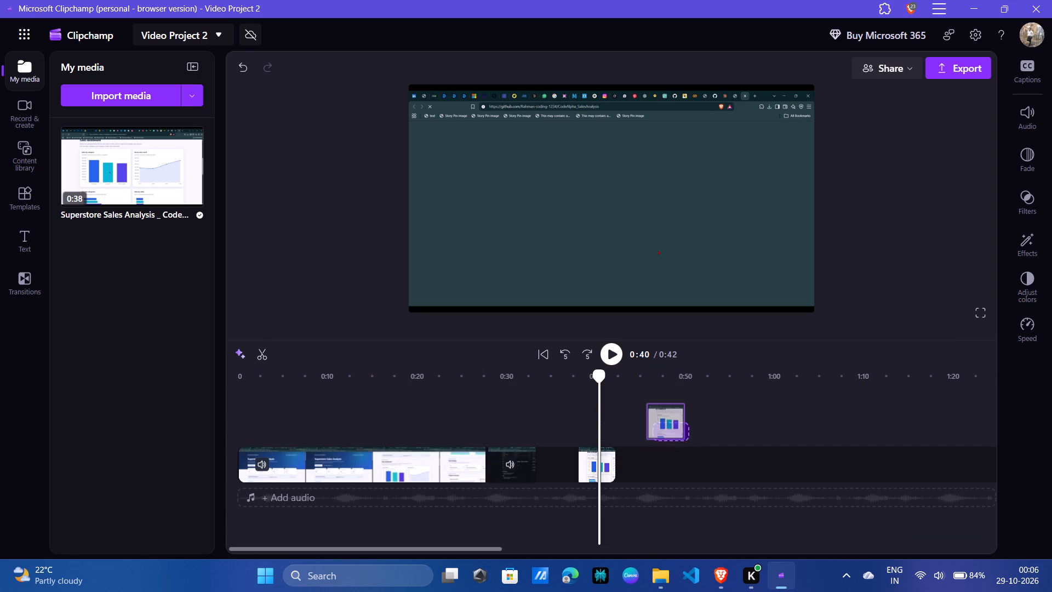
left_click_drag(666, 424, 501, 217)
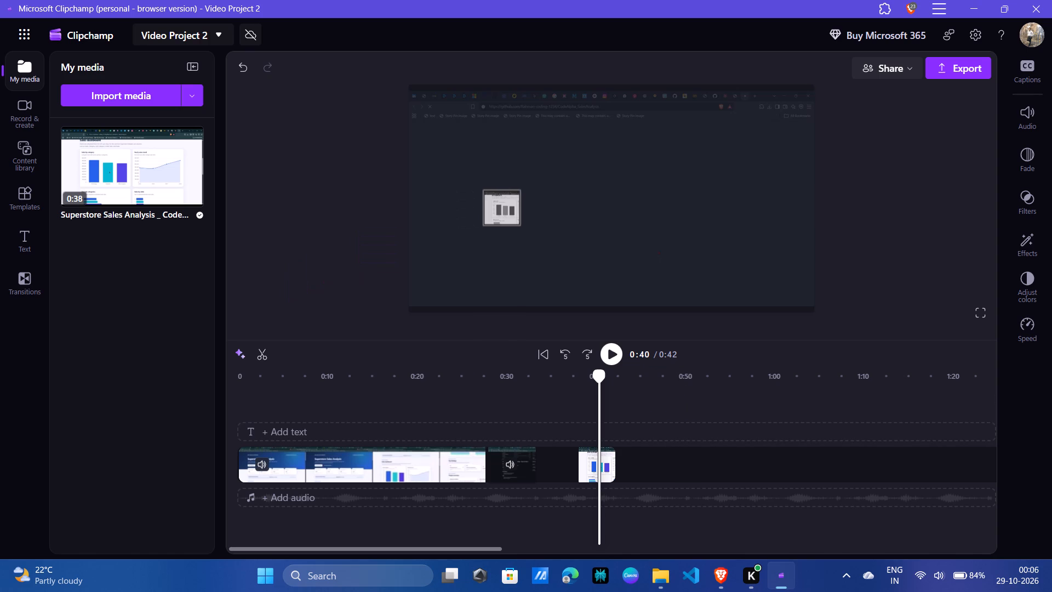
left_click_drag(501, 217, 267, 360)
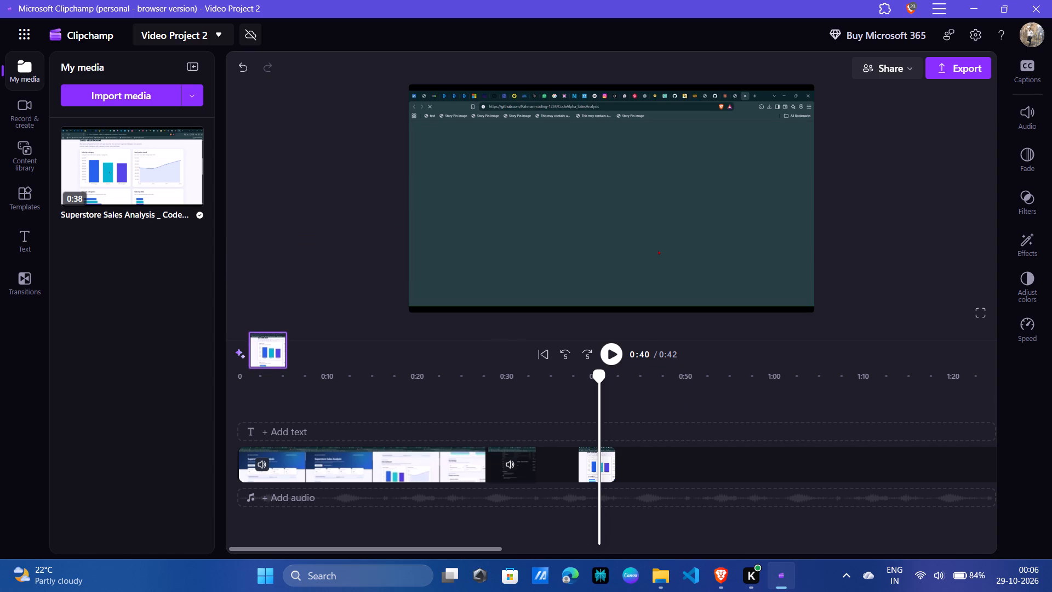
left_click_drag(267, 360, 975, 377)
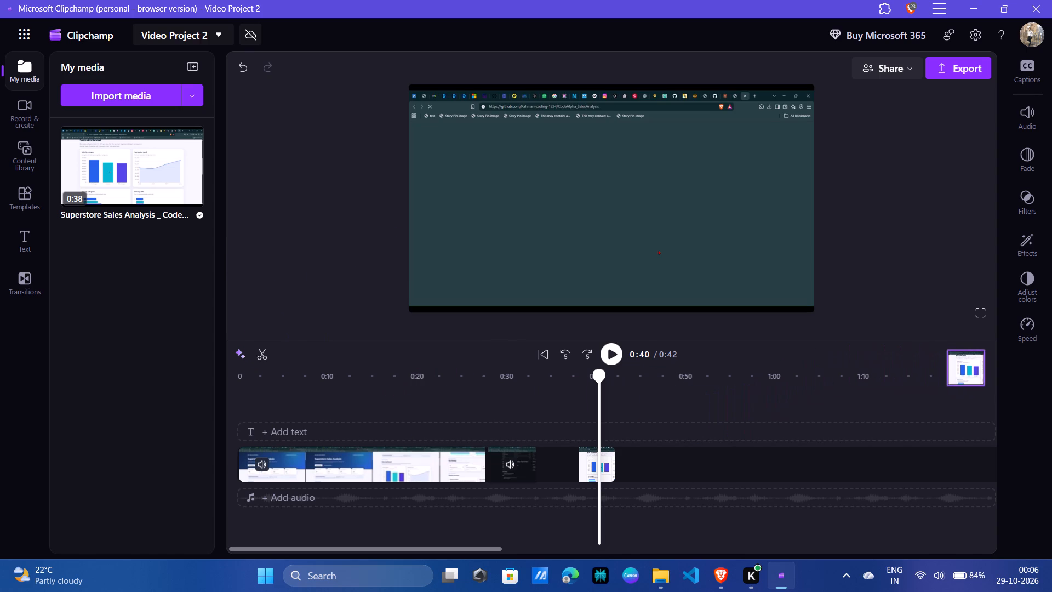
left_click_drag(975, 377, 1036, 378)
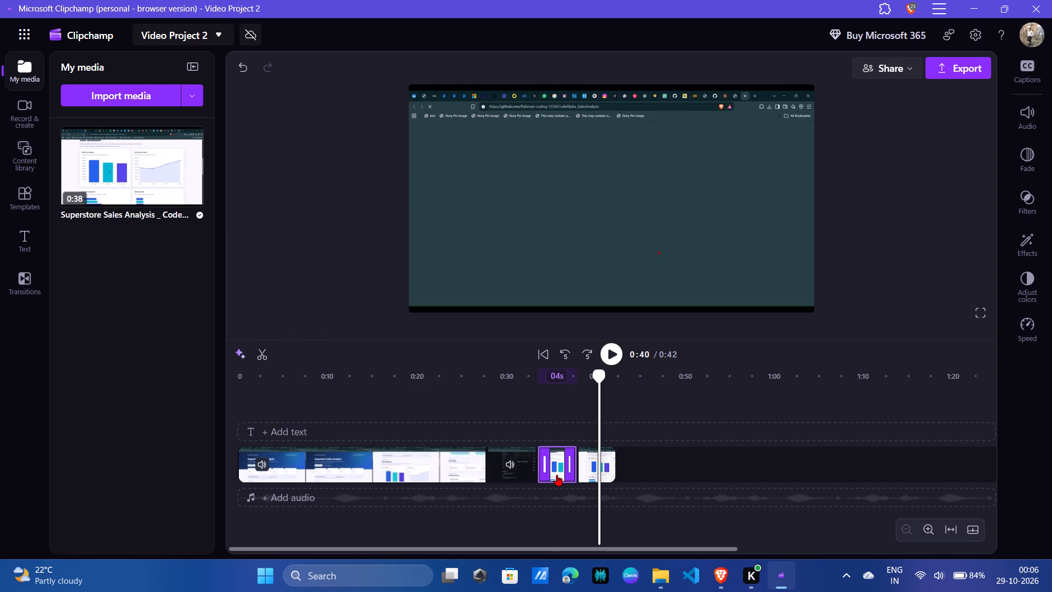
Move the first 4.46-second loading segment out so it ends at about 1:56, and trim its start until almost nothing remains.
left_click_drag(557, 473, 1048, 462)
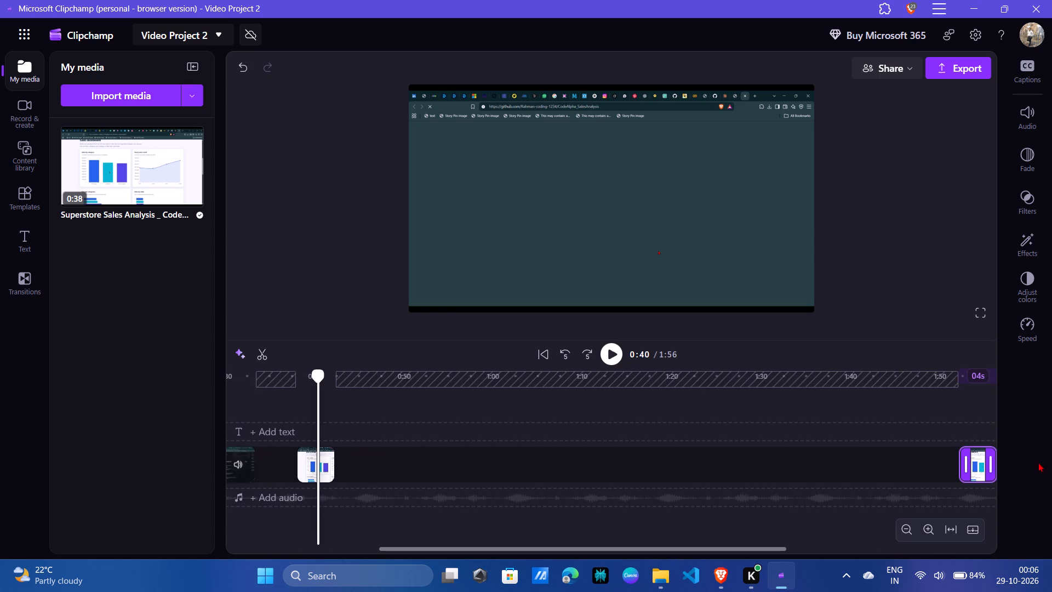
left_click_drag(968, 462, 1048, 442)
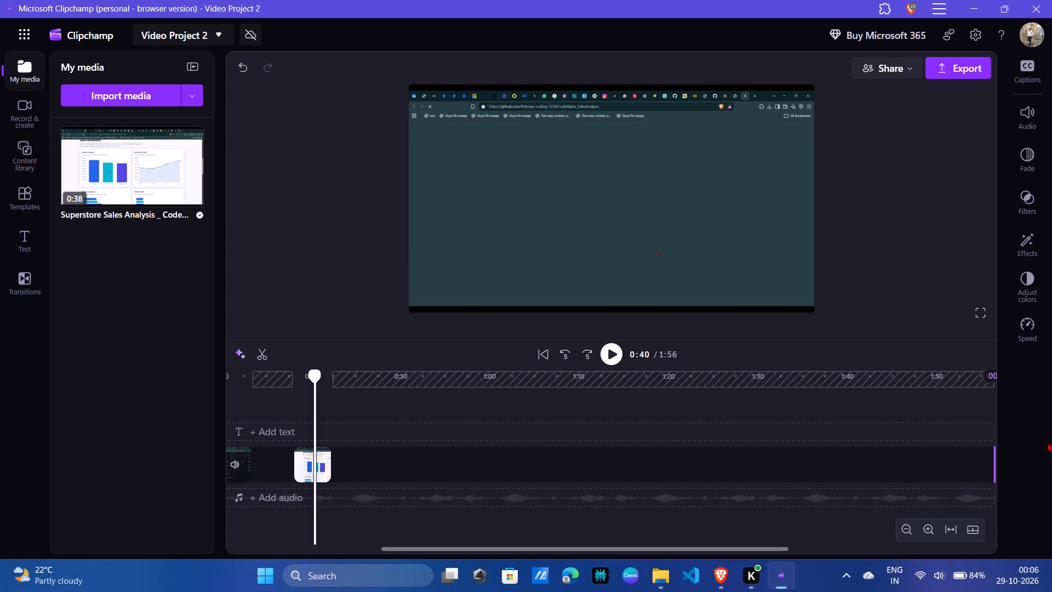
Move the other 4.46-second loading segment far away from the GitHub footage so that it ends at about 2:16.
scroll(632, 542, "right", 3)
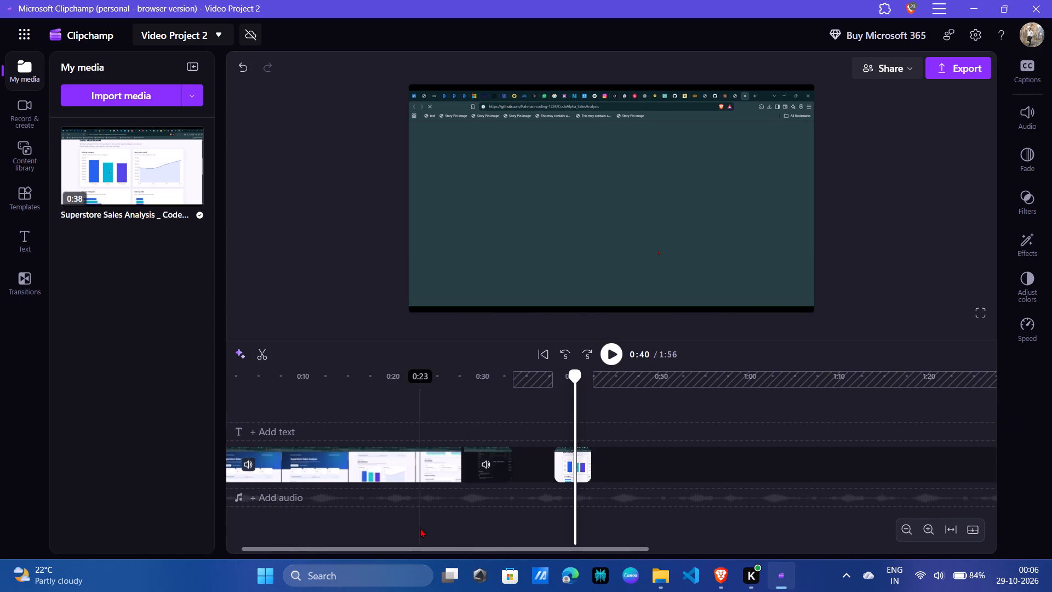
left_click_drag(576, 458, 877, 520)
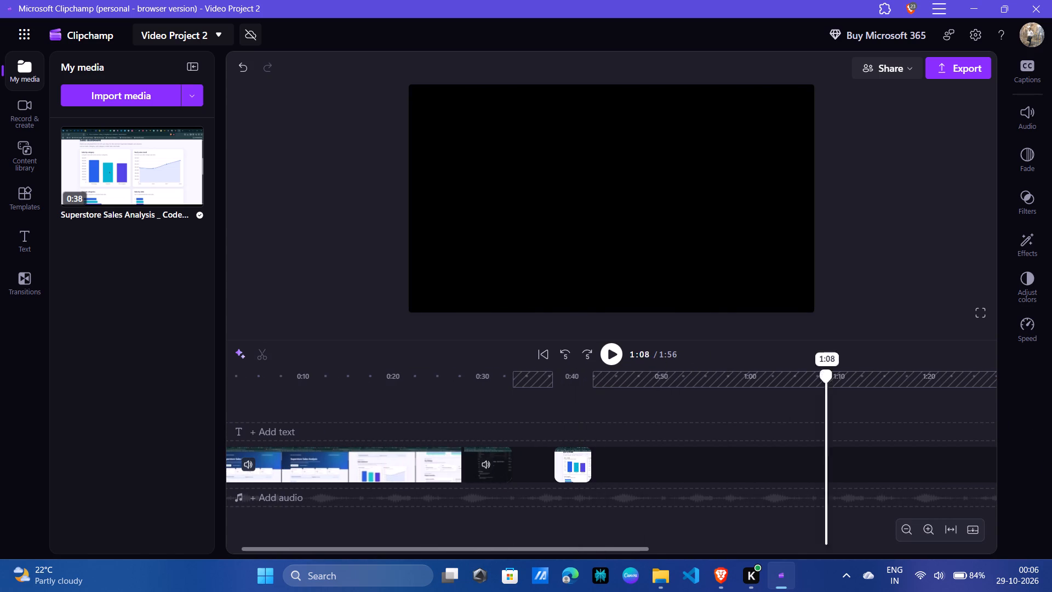
left_click_drag(877, 520, 579, 473)
left_click_drag(579, 473, 476, 489)
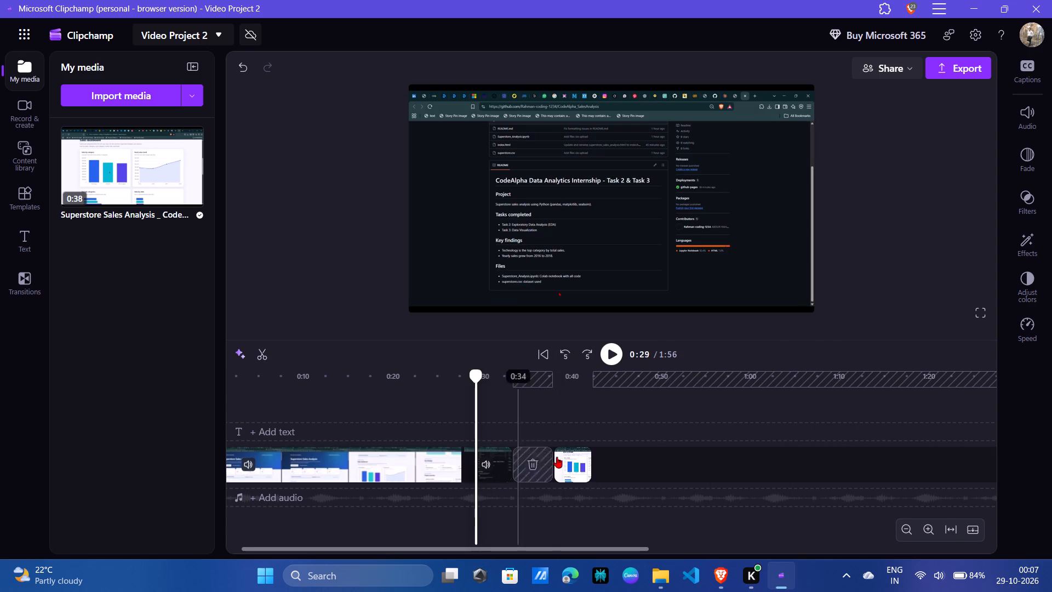
left_click(561, 458)
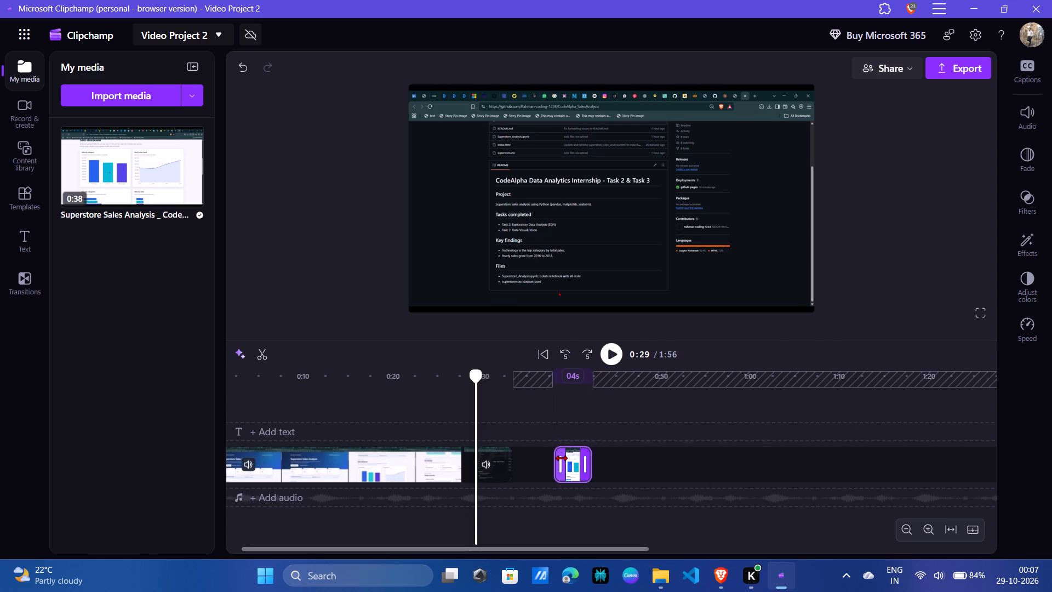
scroll(561, 458, "left", 1)
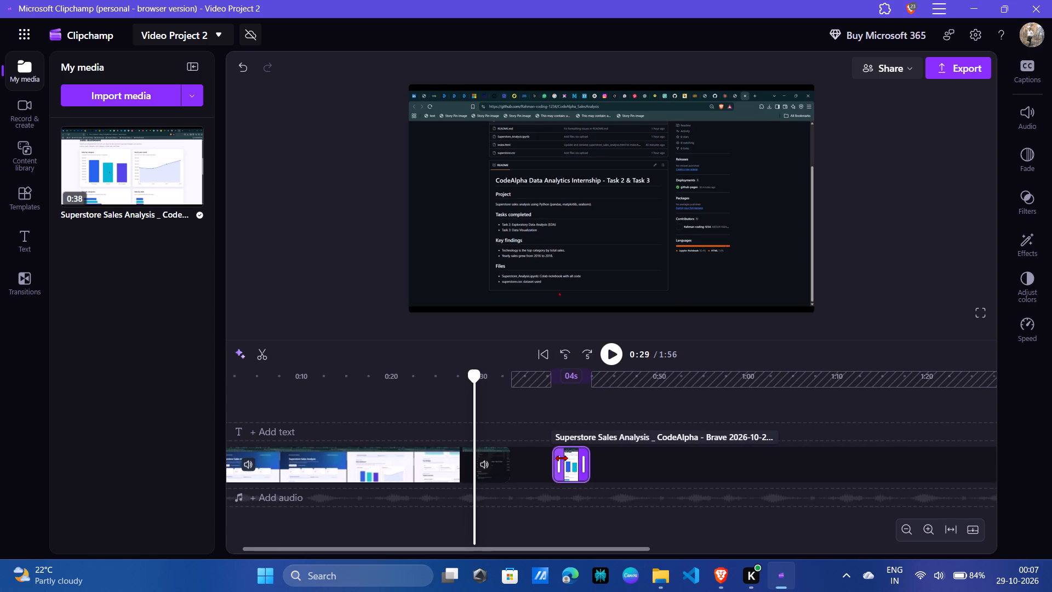
scroll(561, 458, "left", 2)
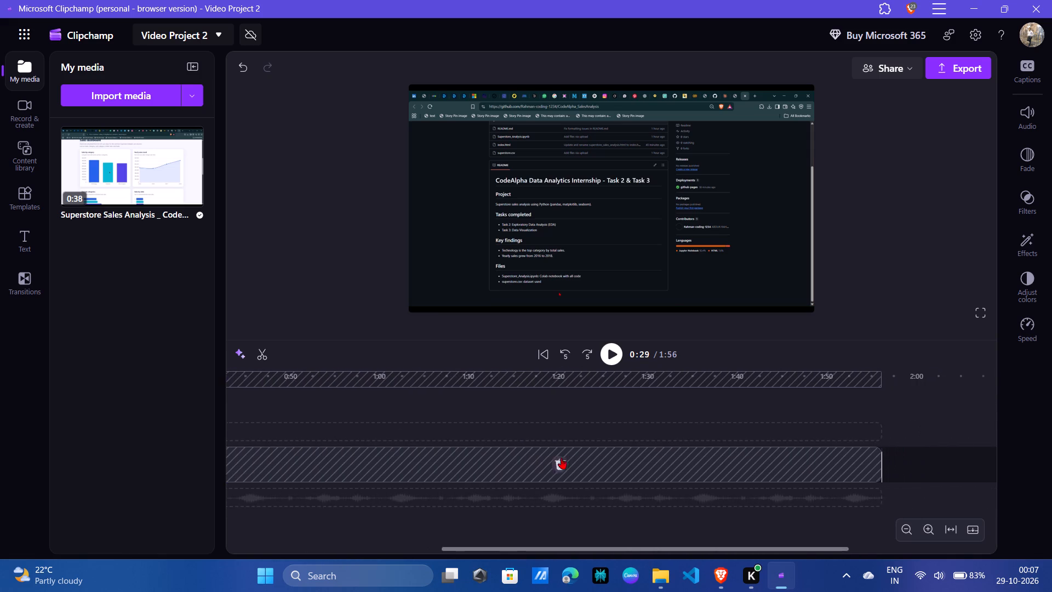
scroll(561, 458, "right", 4)
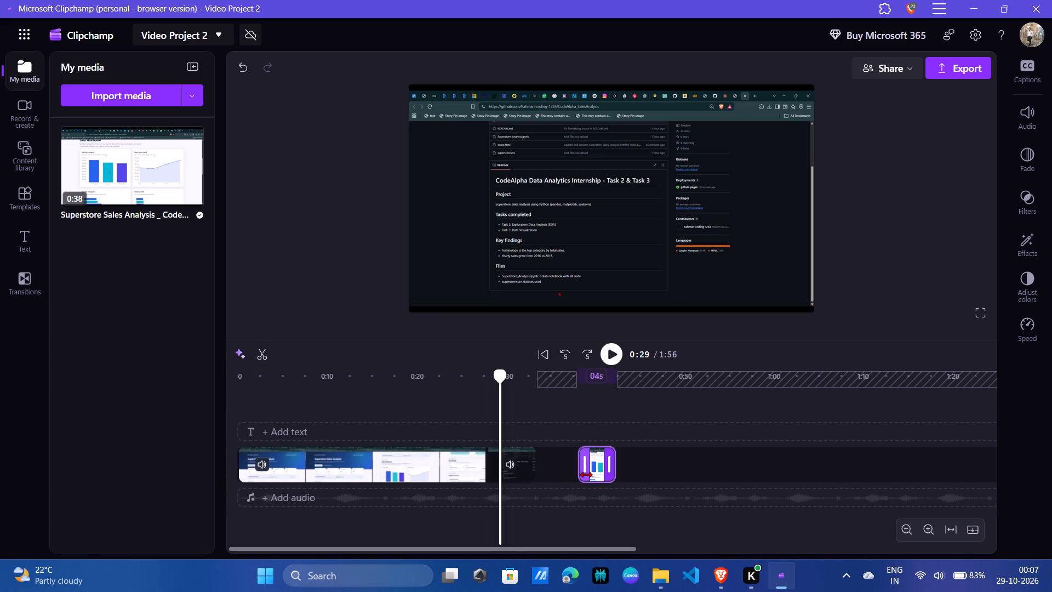
left_click(599, 466)
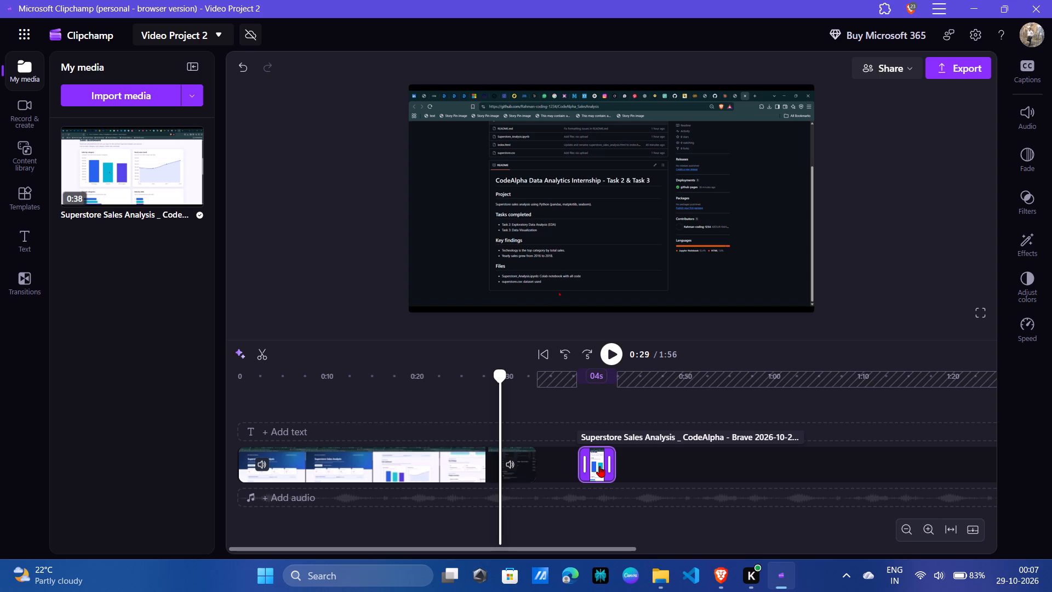
left_click_drag(599, 466, 1028, 451)
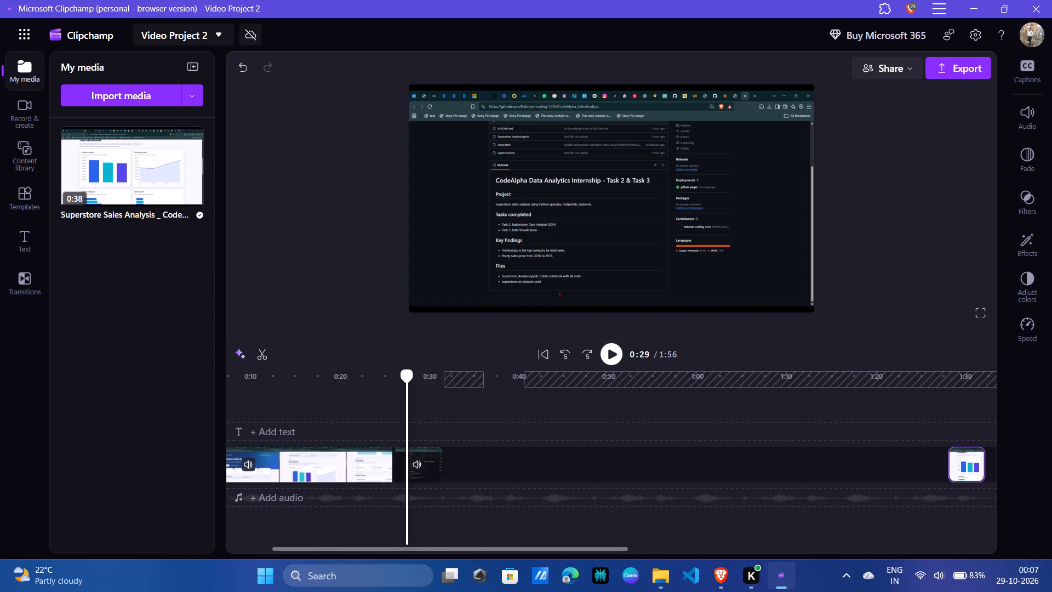
left_click_drag(1028, 451, 1051, 451)
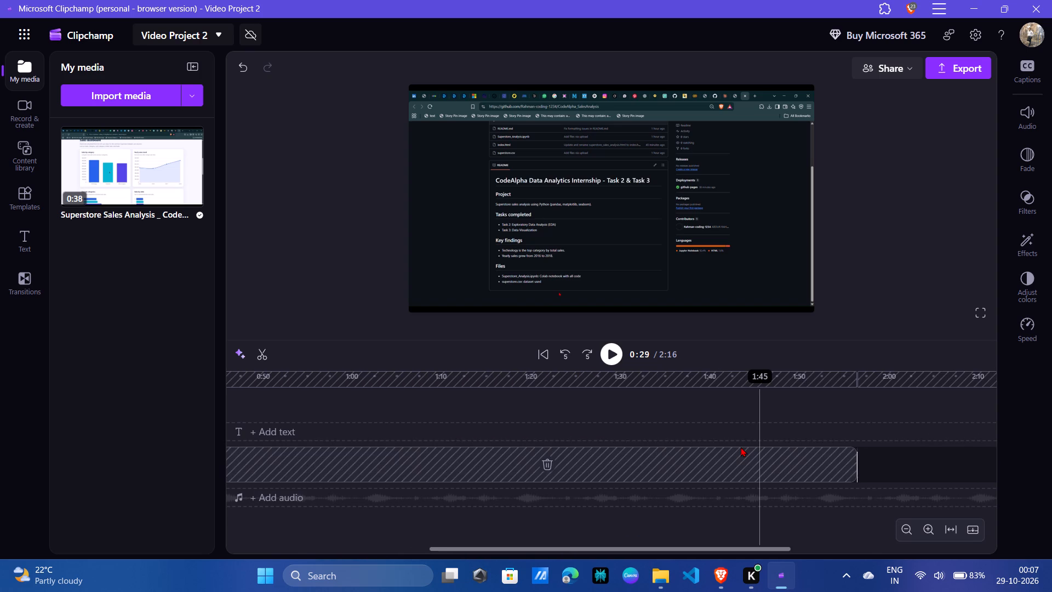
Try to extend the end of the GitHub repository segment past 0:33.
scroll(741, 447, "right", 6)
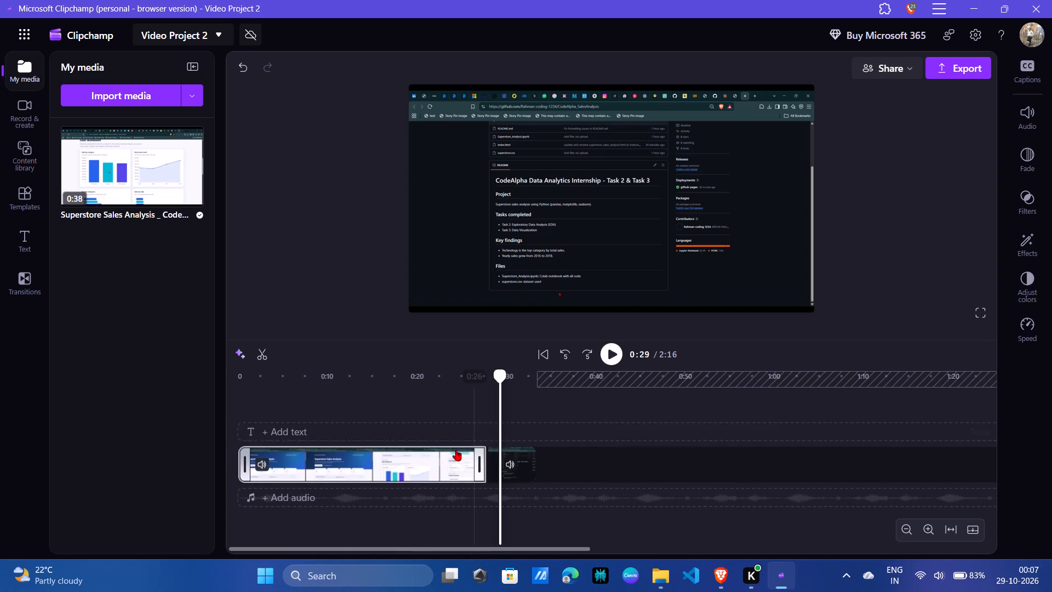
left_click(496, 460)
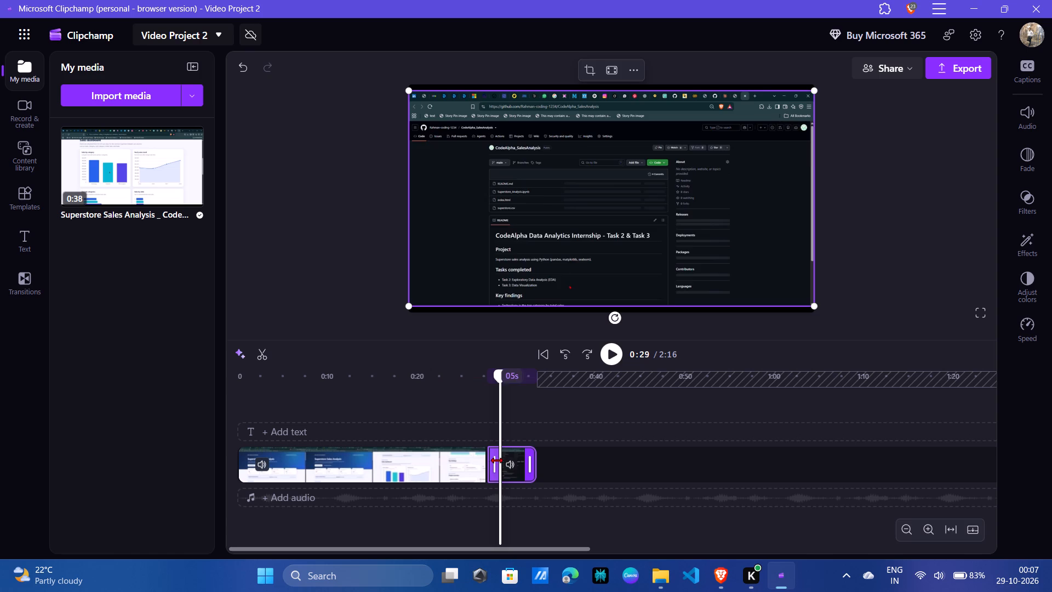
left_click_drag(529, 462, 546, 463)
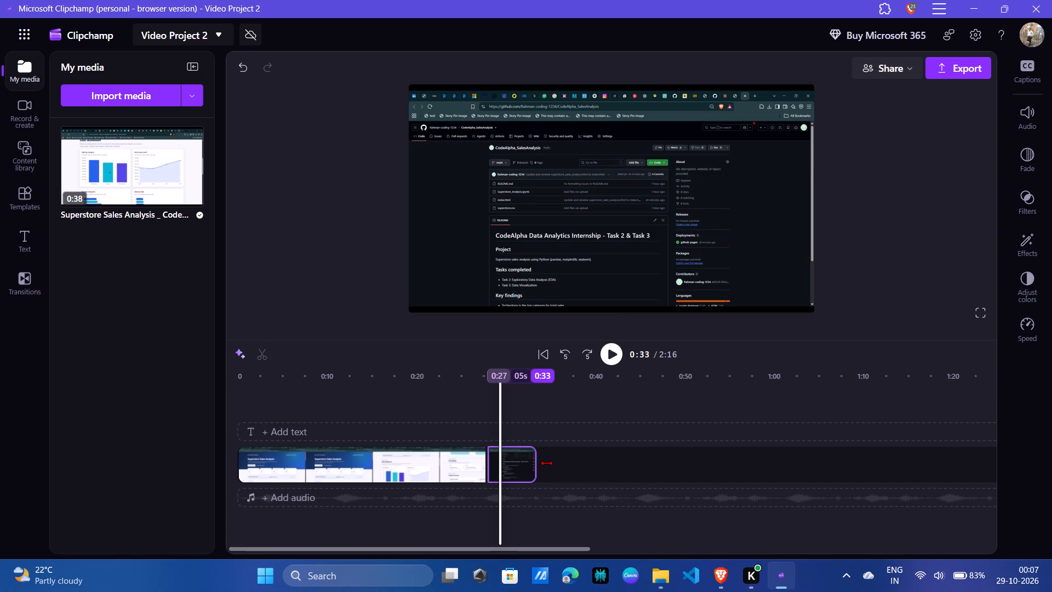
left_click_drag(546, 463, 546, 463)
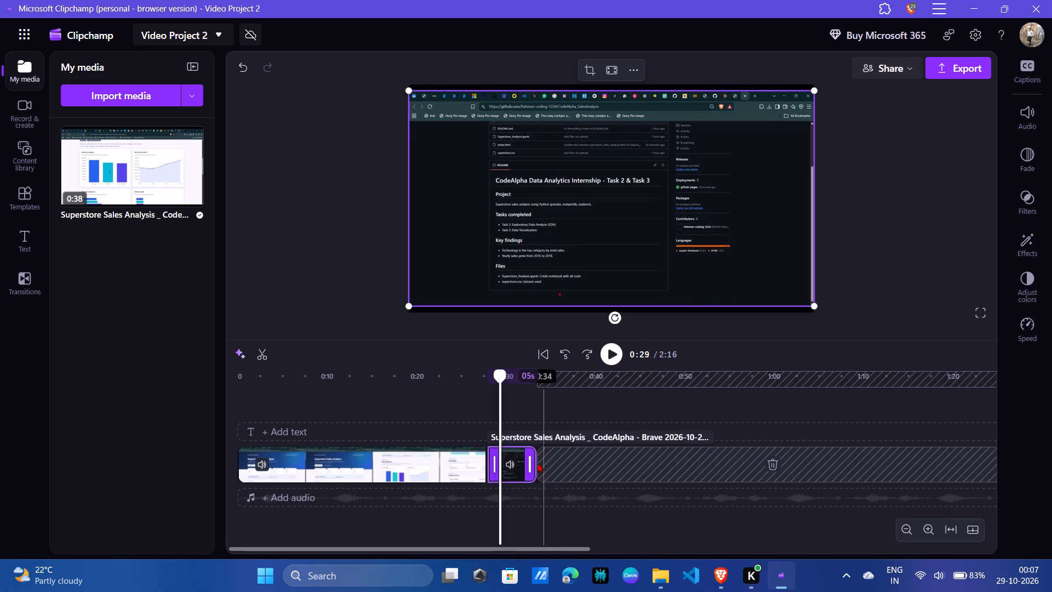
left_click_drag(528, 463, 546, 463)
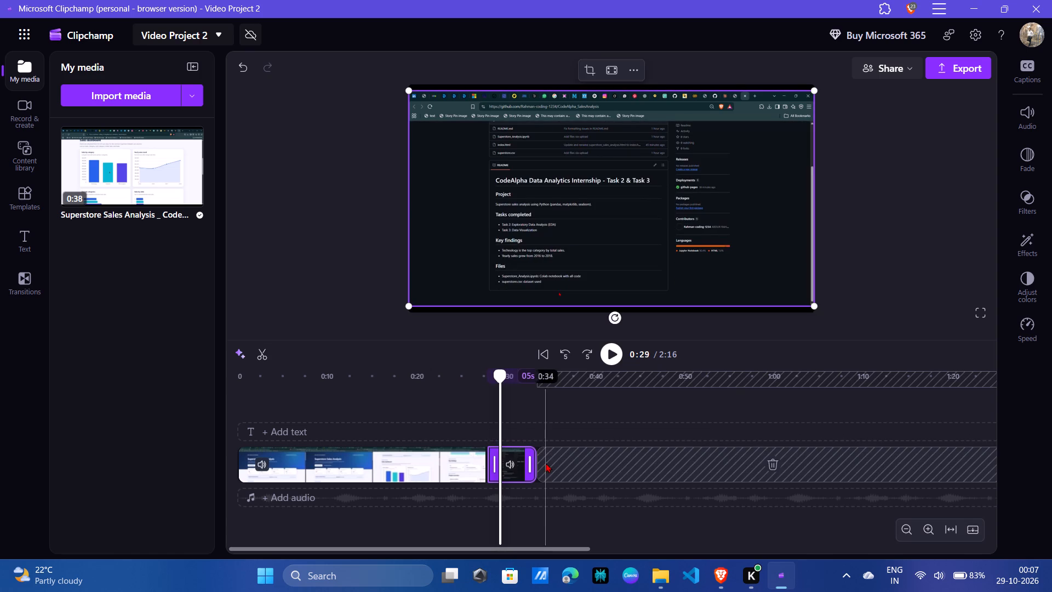
Apply the Rotate effect to the first 27-second segment and set its speed to about the middle of the range.
scroll(428, 443, "right", 2)
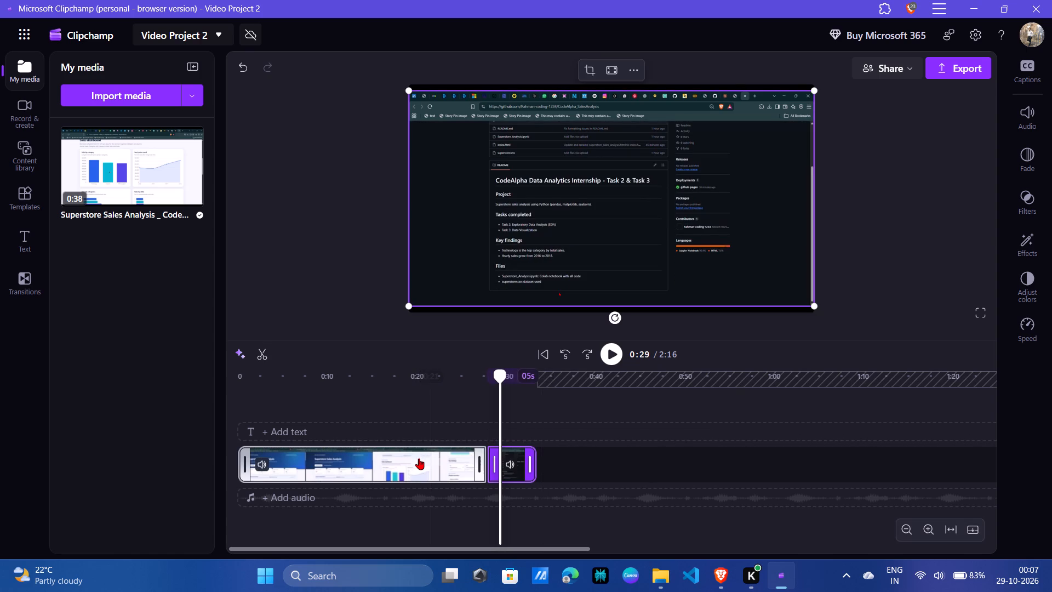
left_click(427, 464)
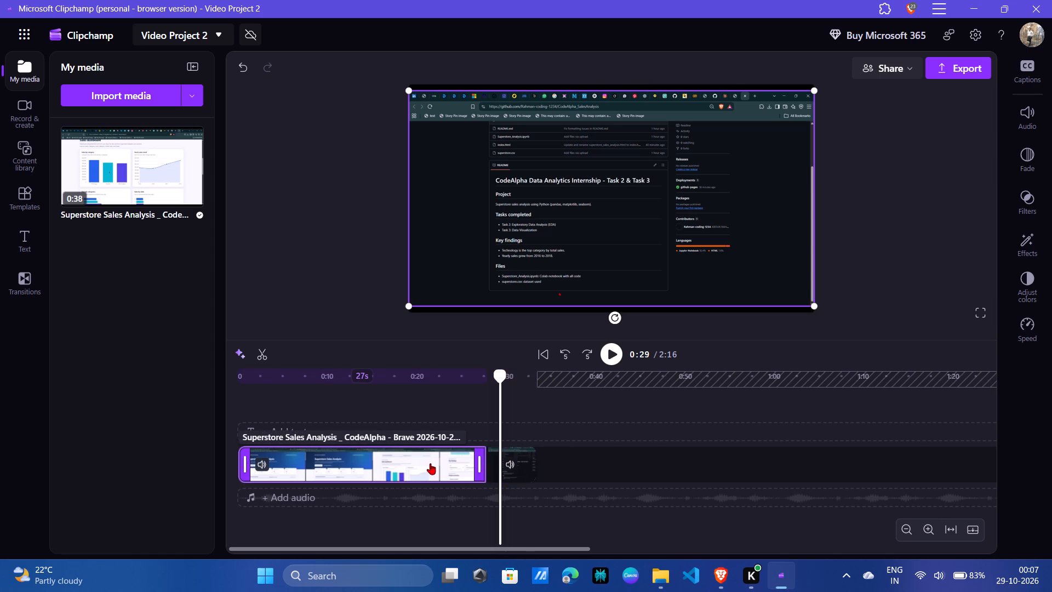
left_click_drag(498, 391, 487, 391)
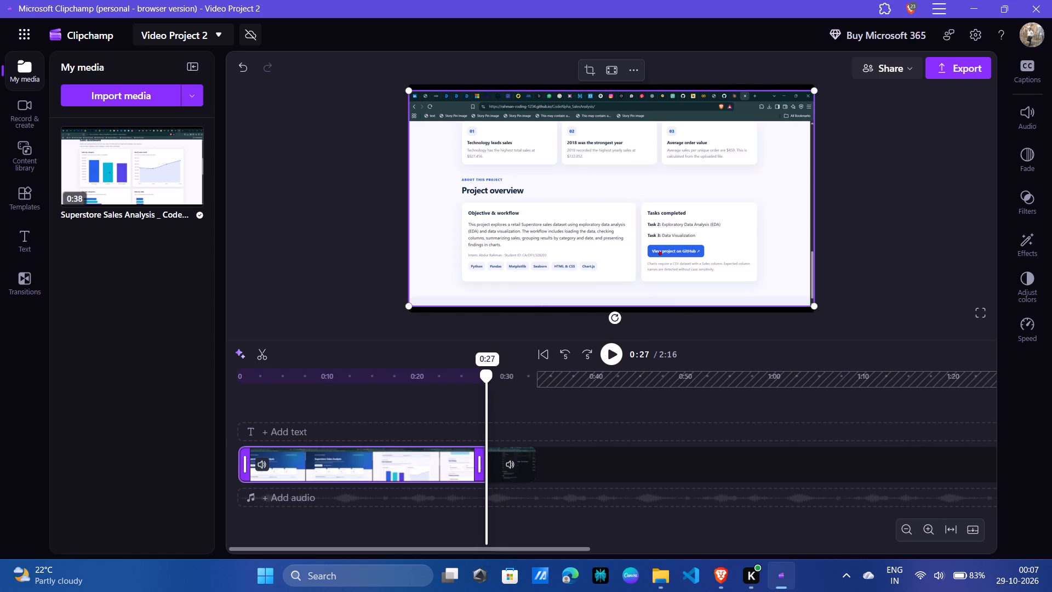
left_click_drag(487, 391, 487, 393)
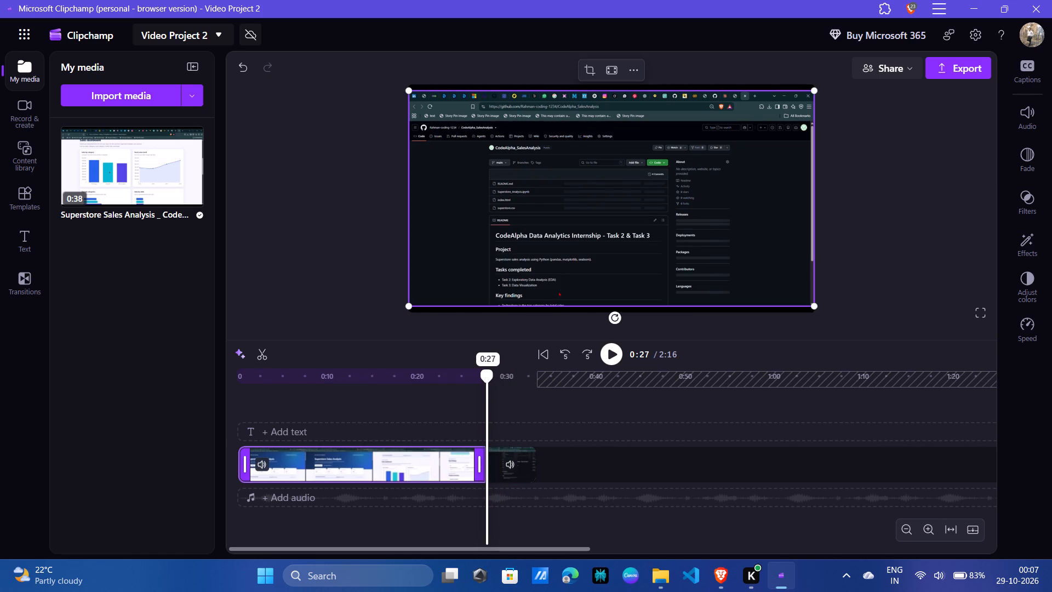
left_click_drag(487, 393, 487, 392)
left_click(487, 392)
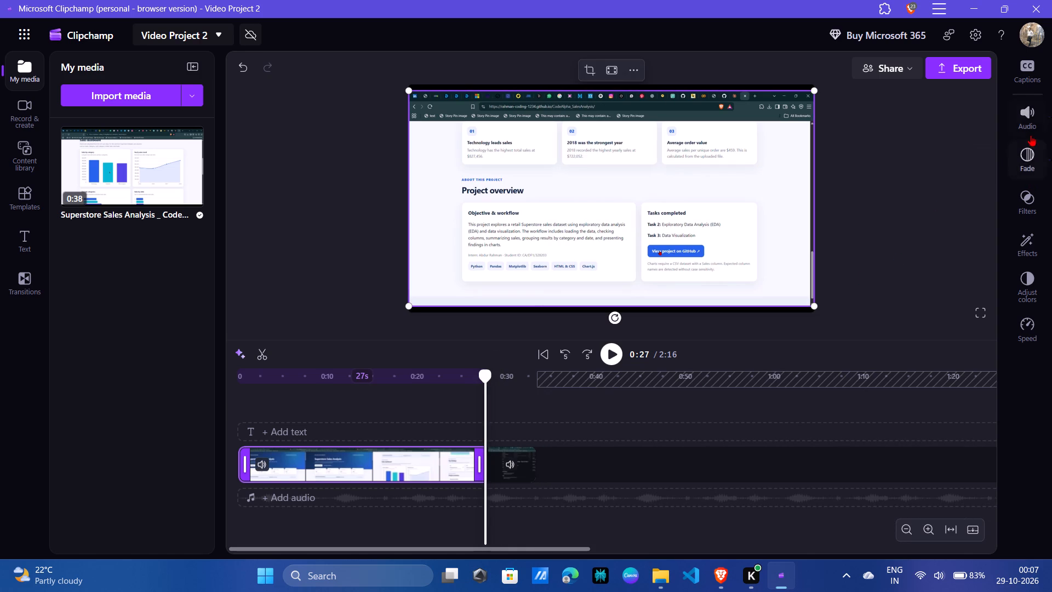
left_click(1030, 243)
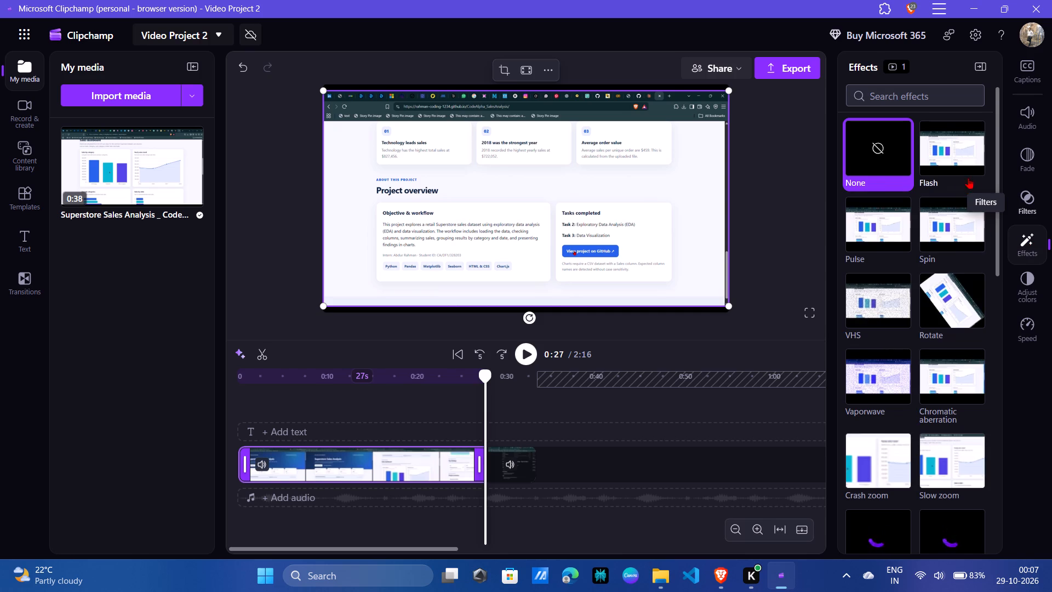
left_click(970, 299)
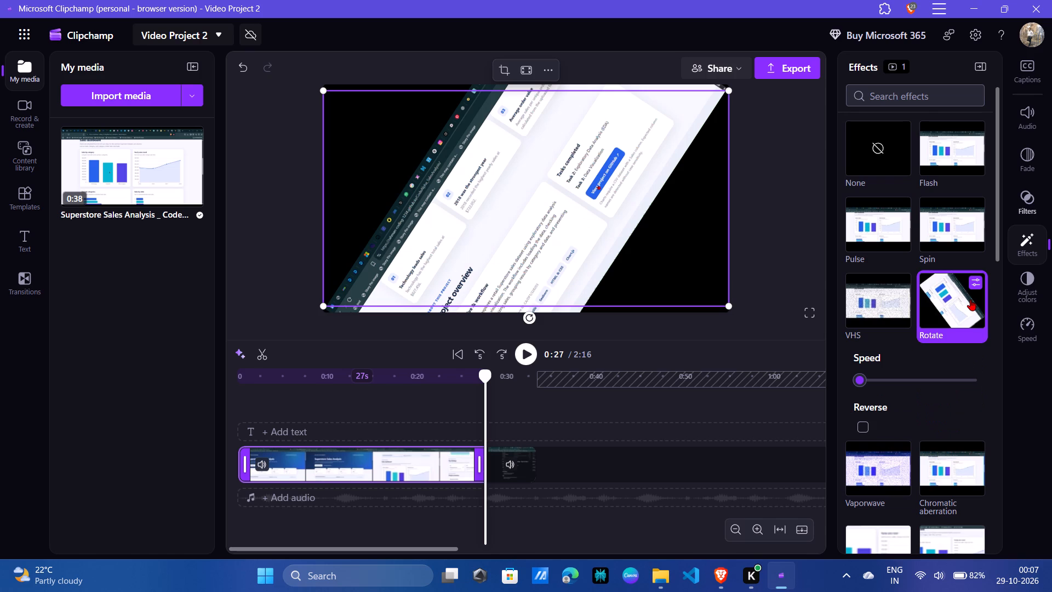
left_click_drag(899, 382, 899, 385)
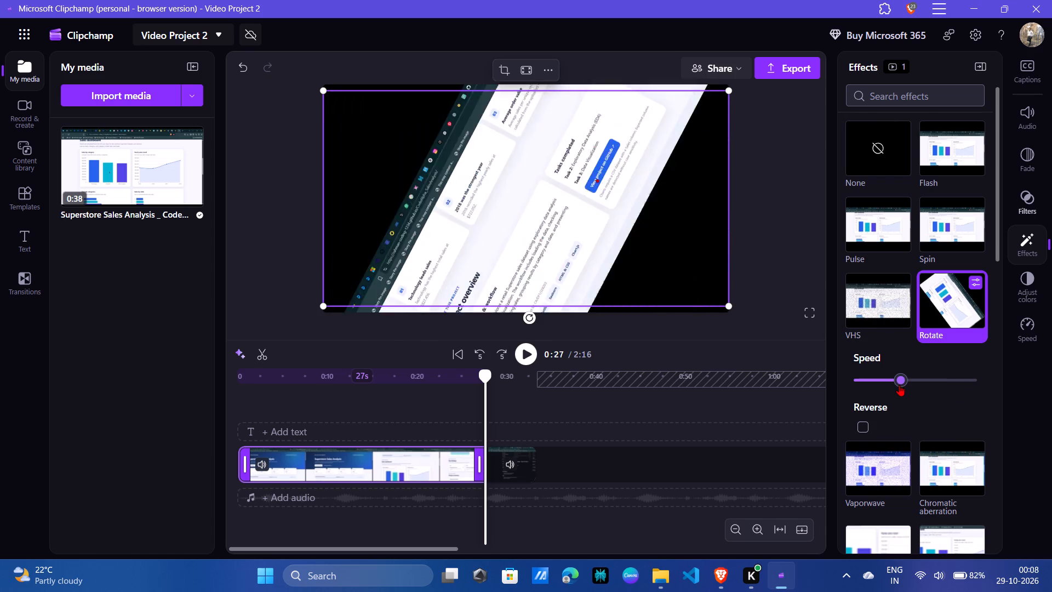
left_click_drag(899, 385, 918, 387)
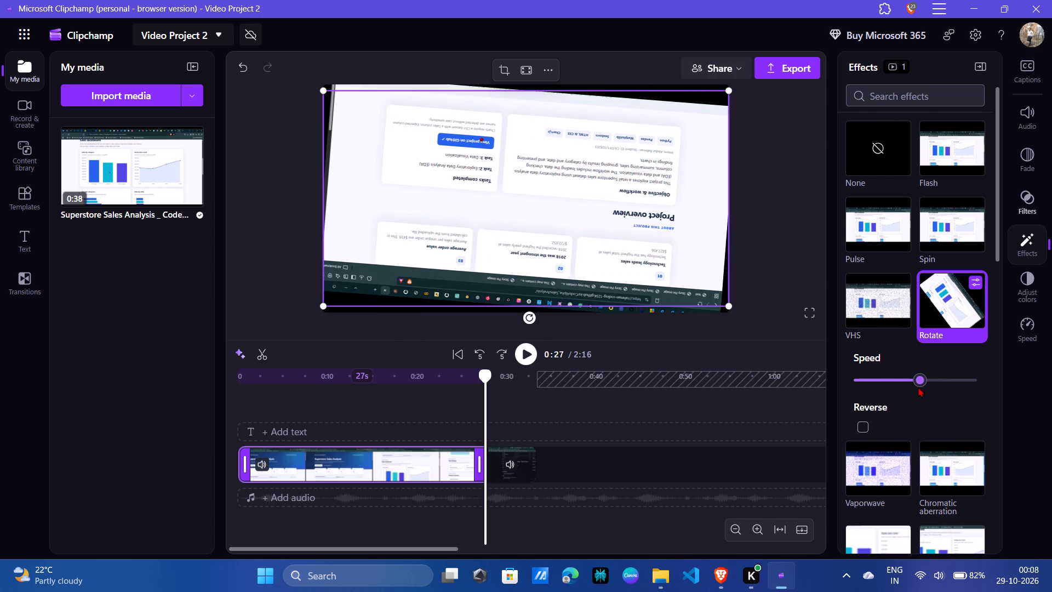
left_click_drag(918, 387, 913, 387)
left_click_drag(921, 381, 913, 383)
Add the Blur fill, Filmic and Radial effects to the first segment.
scroll(913, 383, "down", 2)
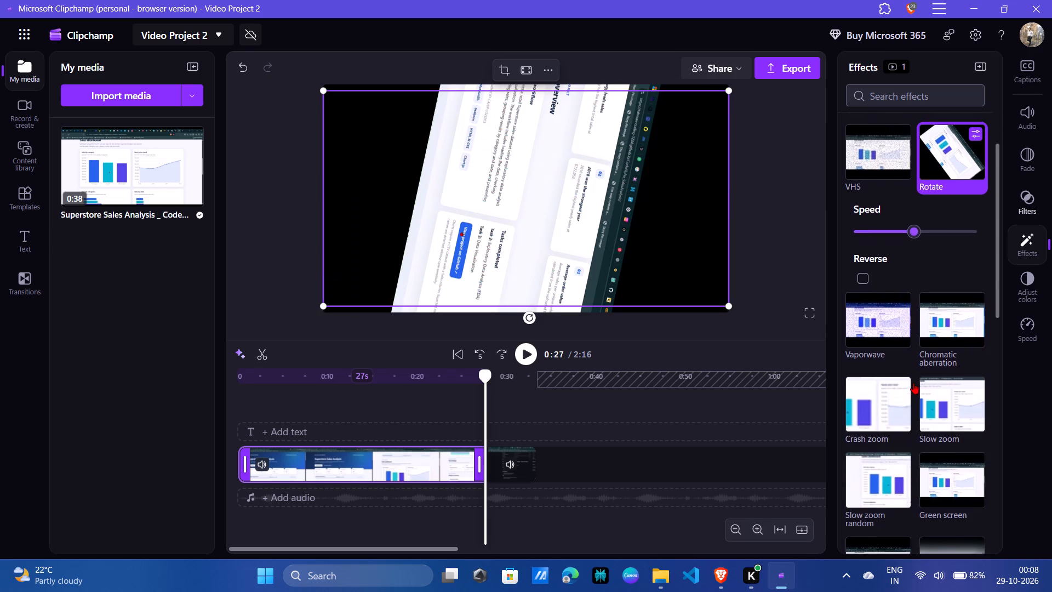
scroll(913, 383, "down", 2)
left_click(873, 359)
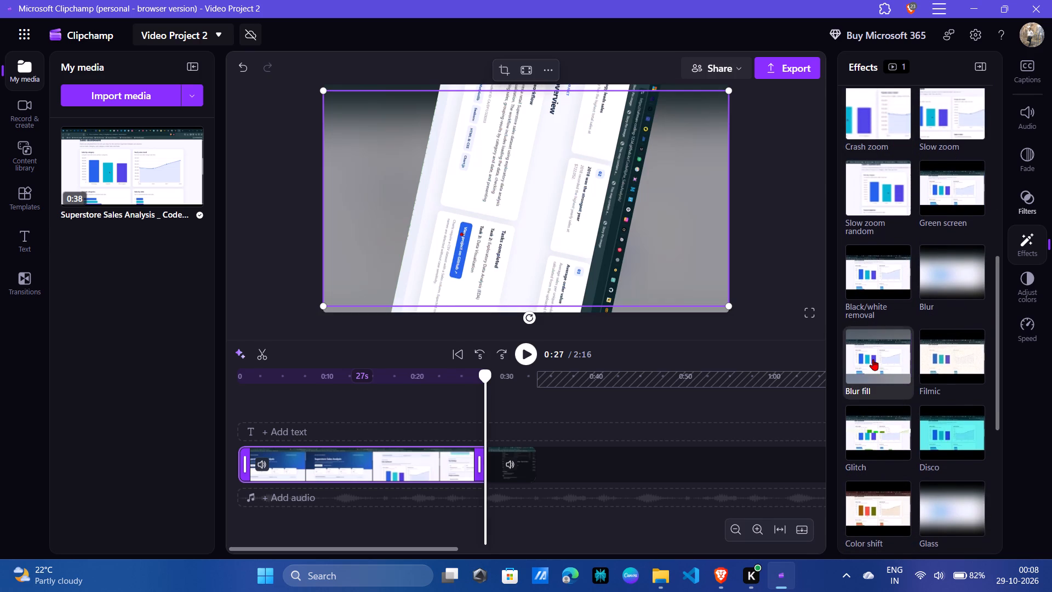
left_click(924, 354)
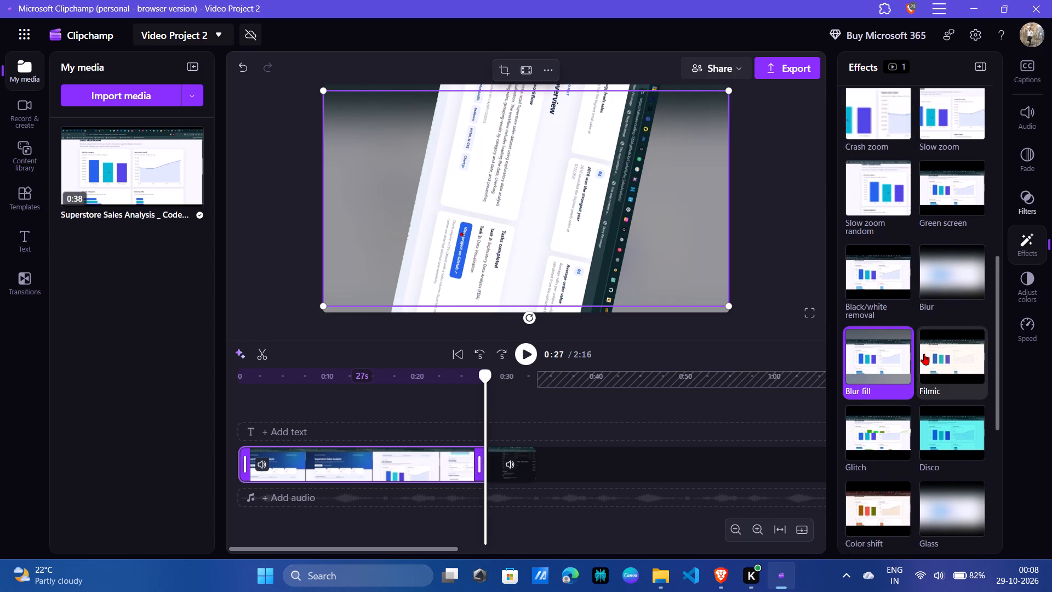
scroll(924, 354, "down", 2)
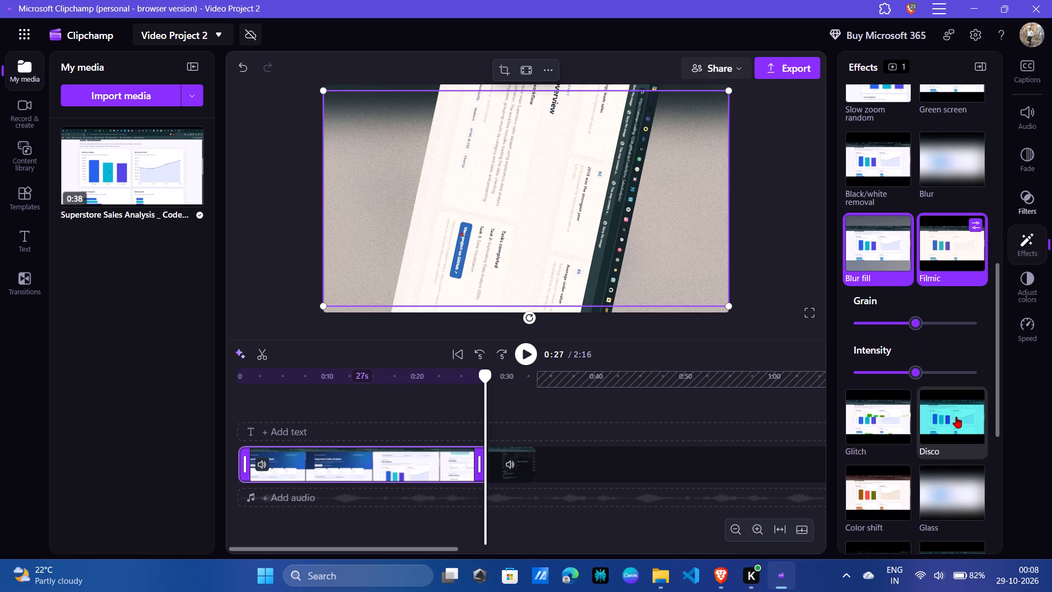
left_click(956, 417)
left_click(956, 417)
scroll(956, 417, "down", 3)
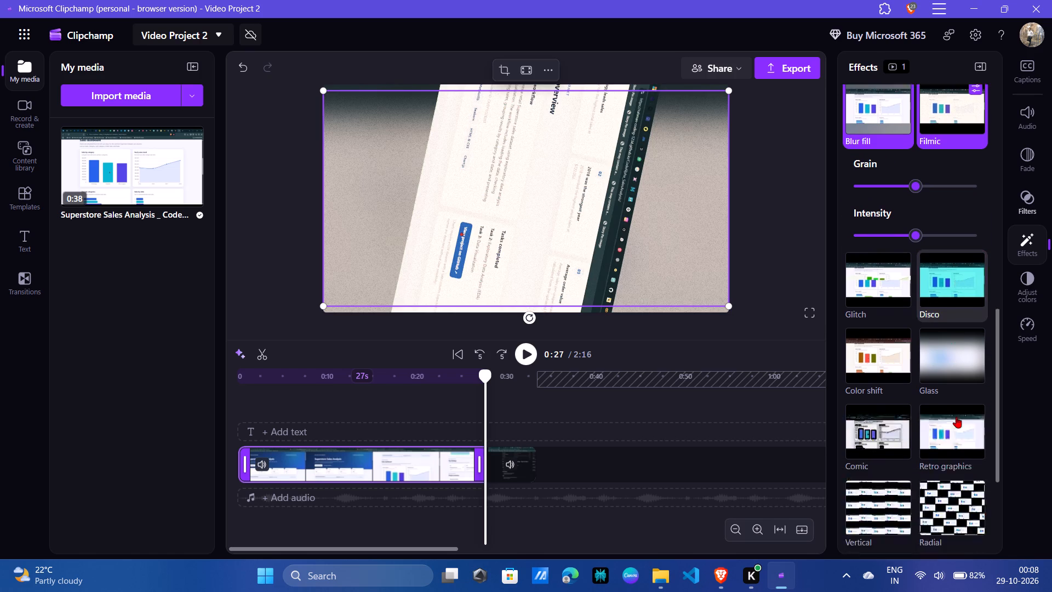
left_click(947, 325)
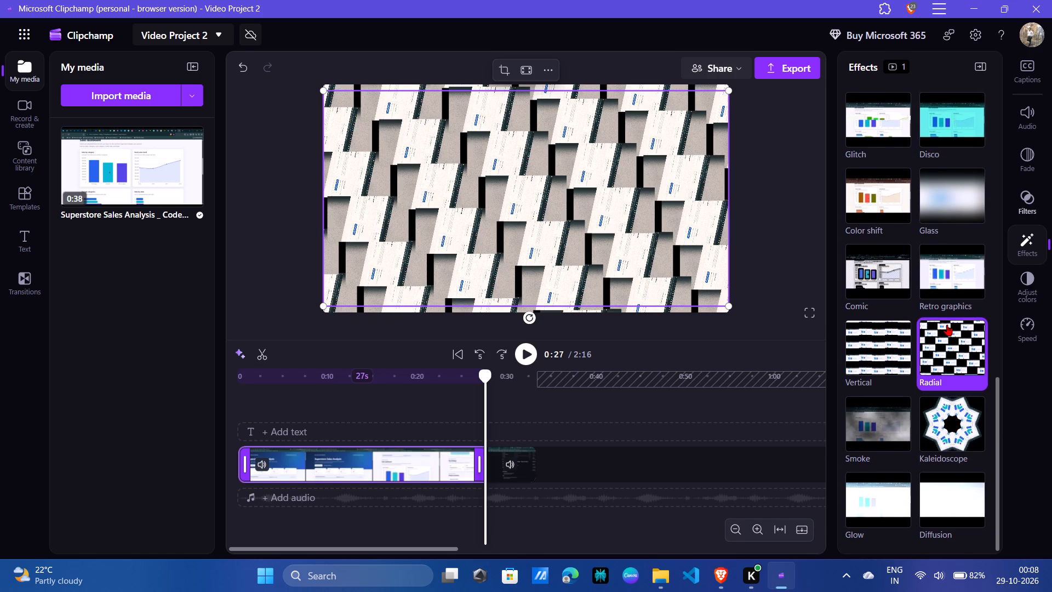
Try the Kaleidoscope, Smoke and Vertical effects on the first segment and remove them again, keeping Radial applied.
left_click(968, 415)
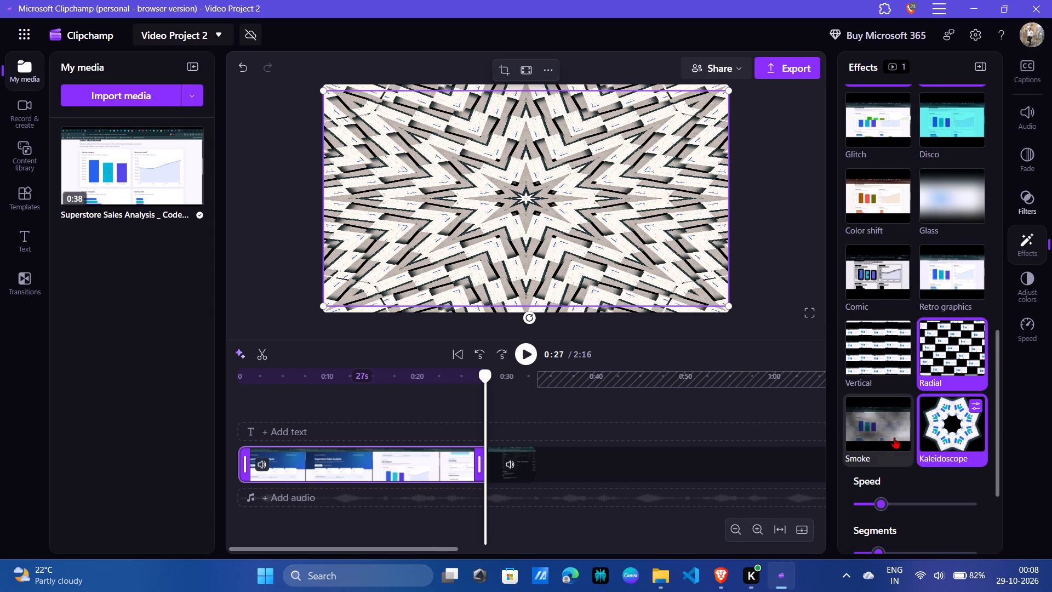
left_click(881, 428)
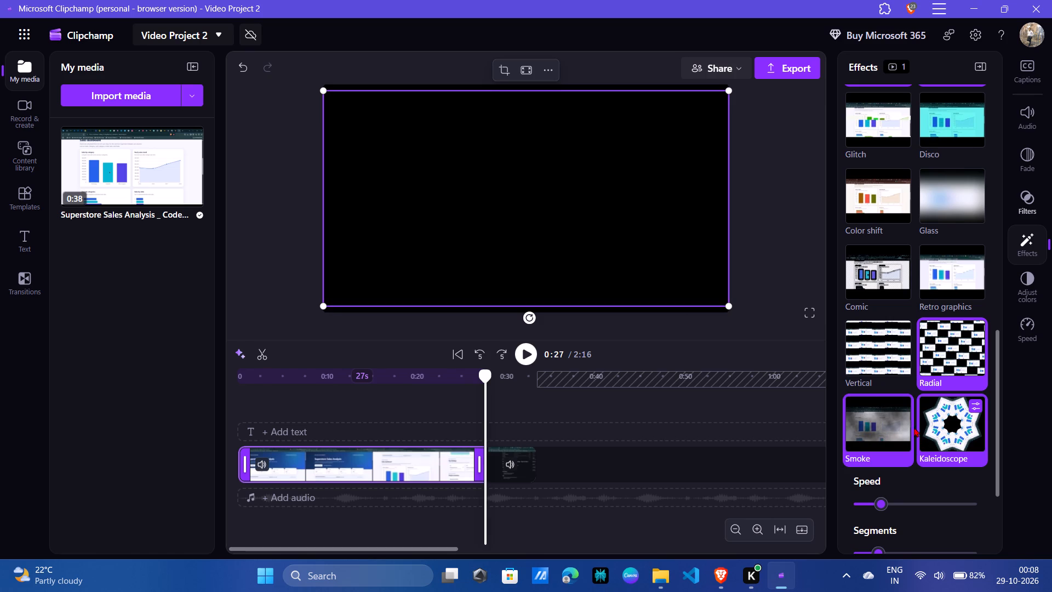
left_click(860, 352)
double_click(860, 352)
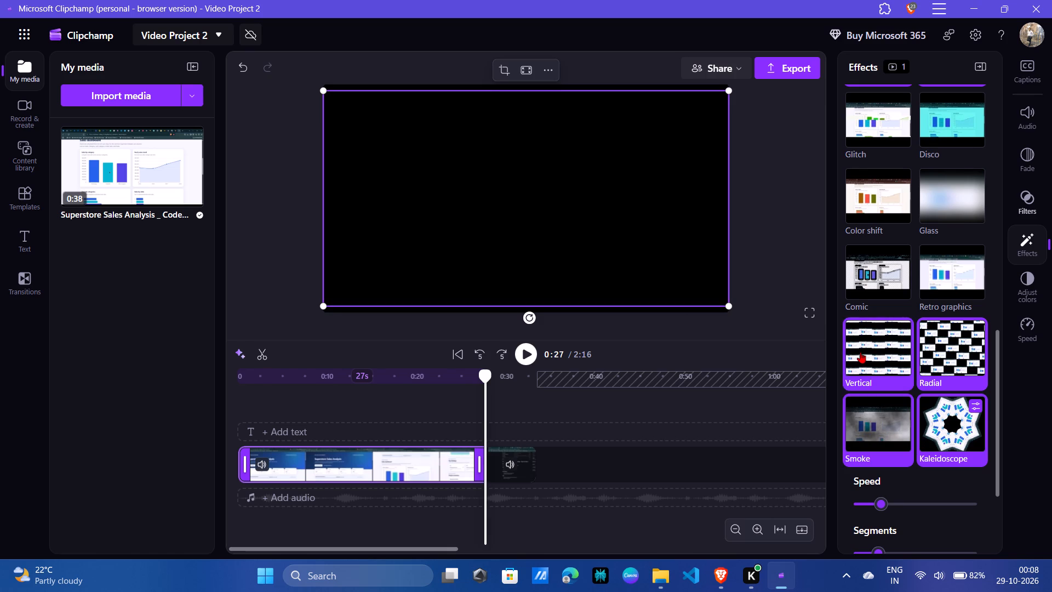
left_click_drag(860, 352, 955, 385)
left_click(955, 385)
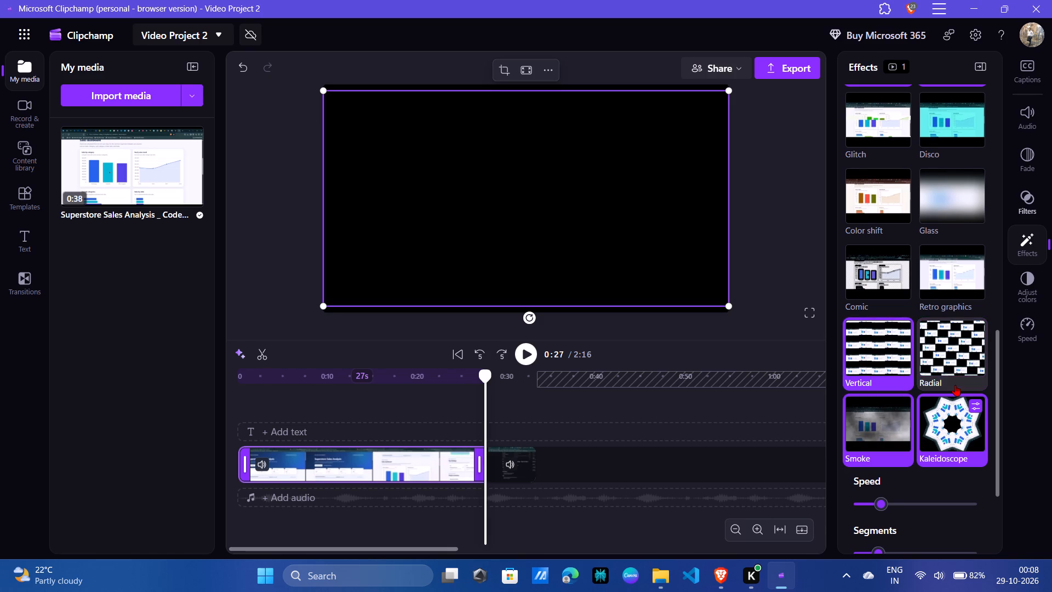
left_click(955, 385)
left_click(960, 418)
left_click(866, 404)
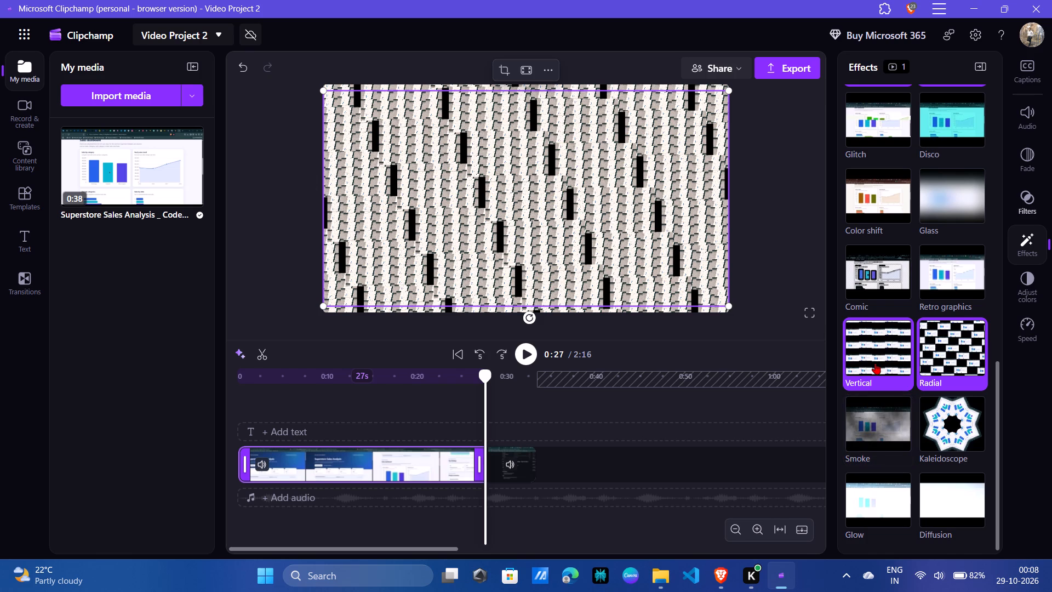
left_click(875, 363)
Look through the remaining effects and the colour, audio and fade settings for the first segment.
scroll(948, 456, "down", 1)
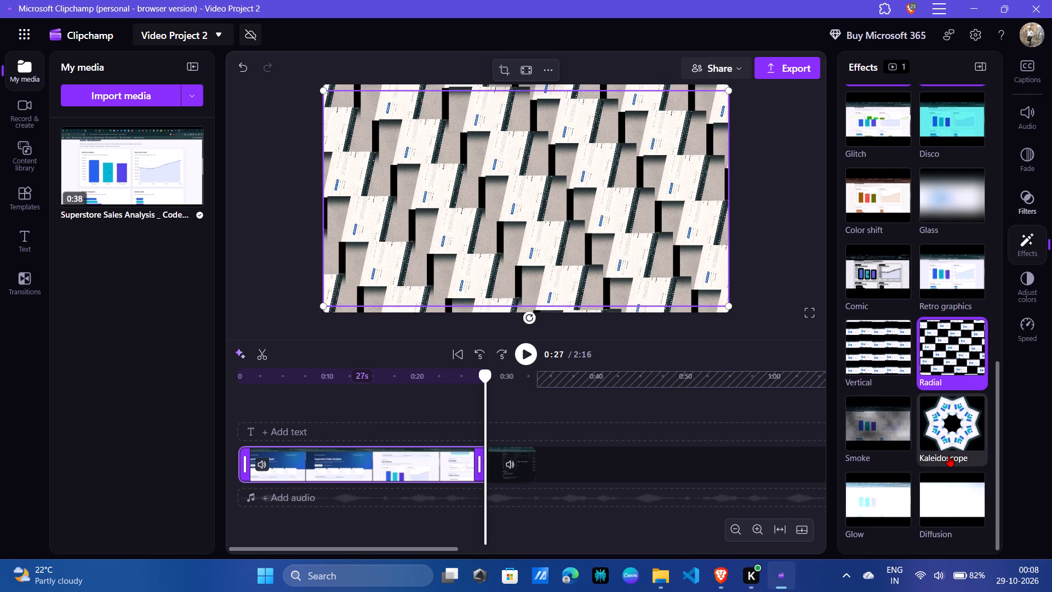
scroll(948, 456, "down", 2)
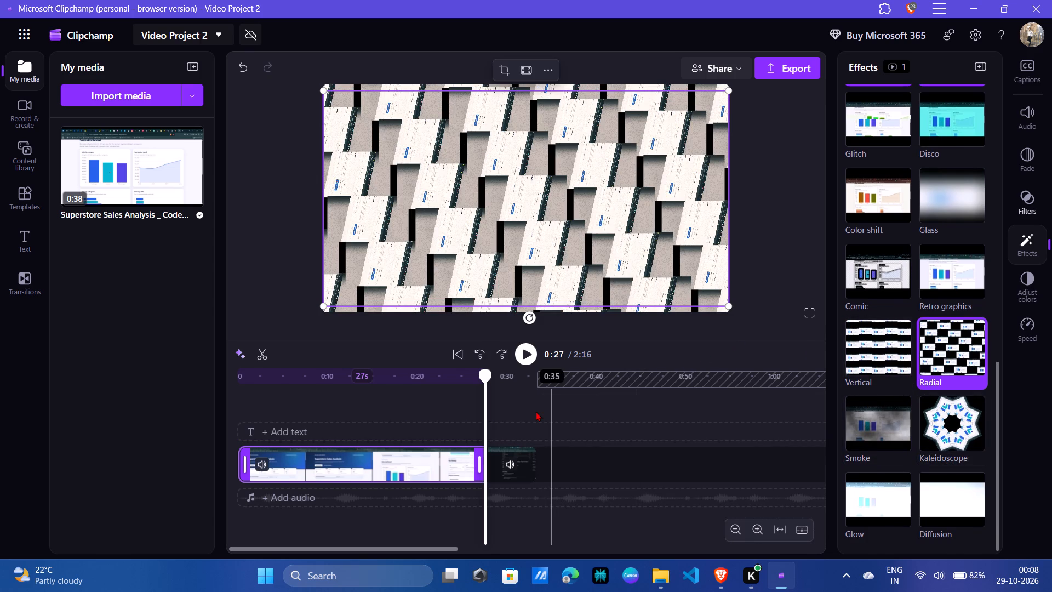
left_click(452, 448)
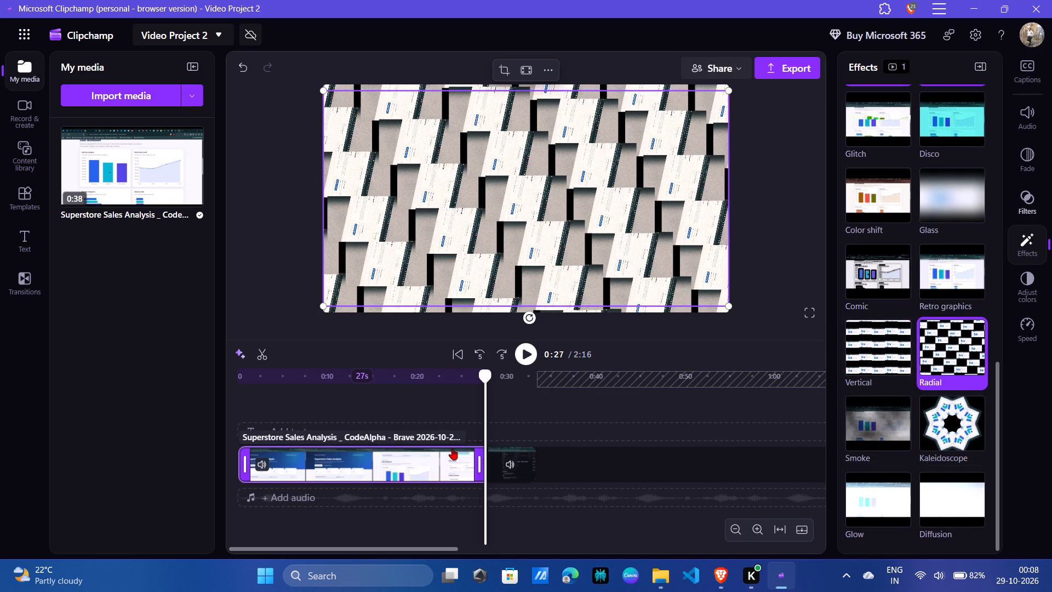
scroll(925, 212, "down", 3)
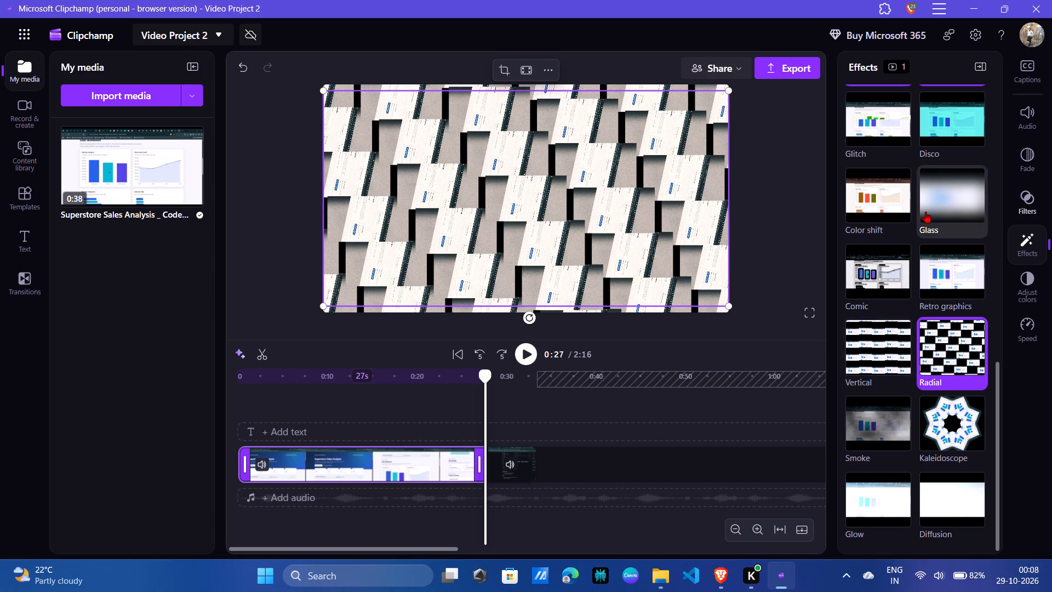
scroll(925, 212, "up", 10)
scroll(925, 212, "down", 9)
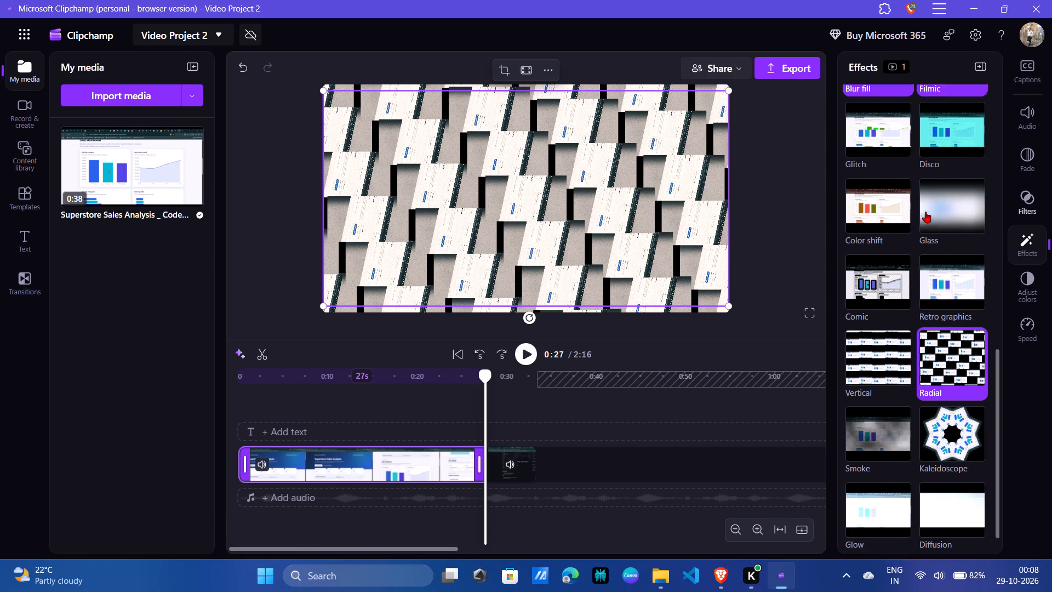
scroll(925, 212, "down", 3)
scroll(925, 212, "up", 7)
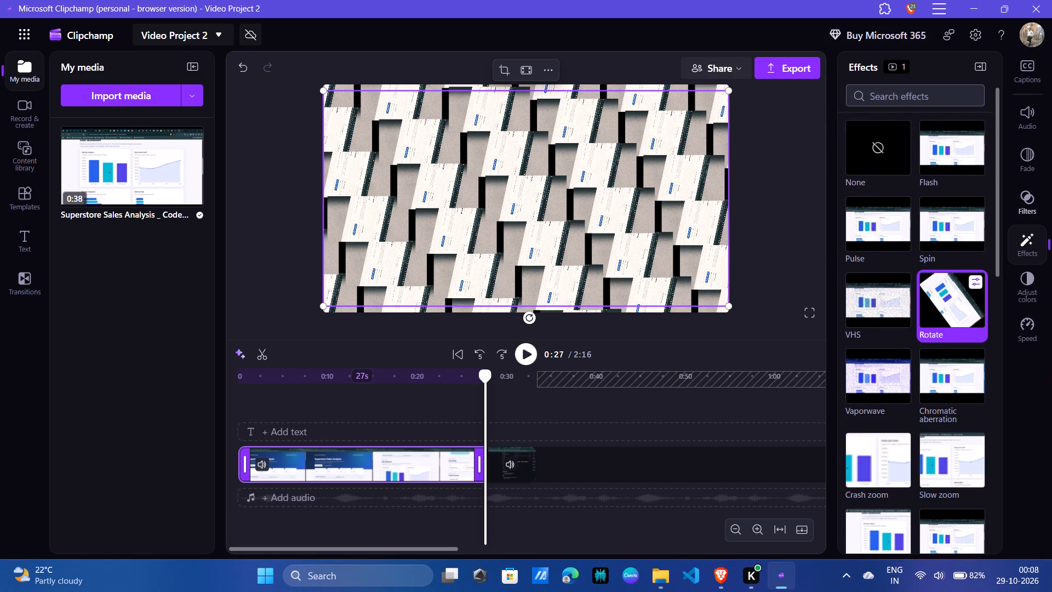
left_click(1034, 376)
left_click(1013, 334)
left_click(1028, 293)
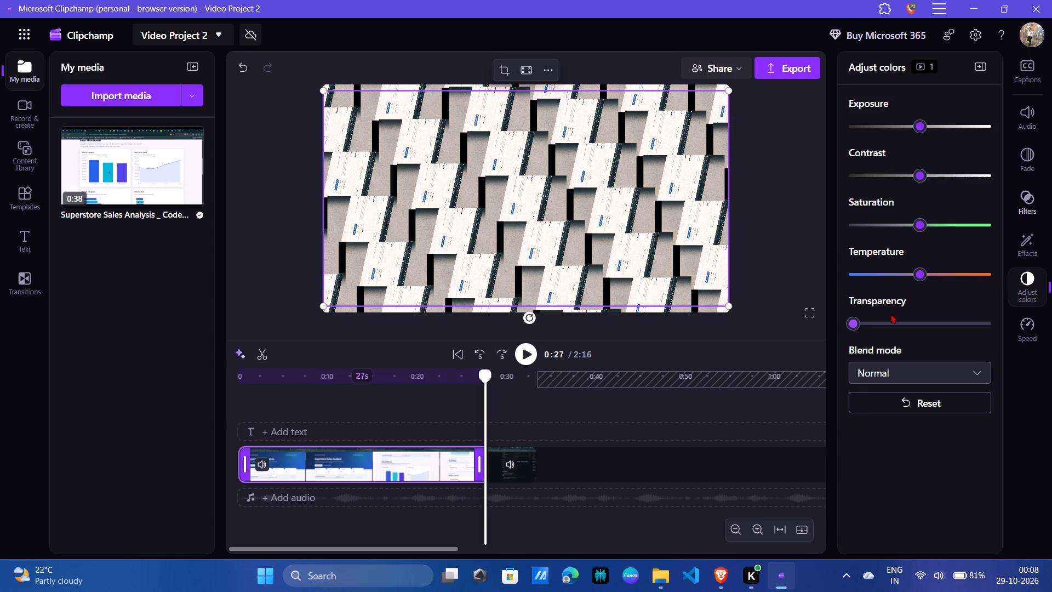
left_click(1019, 118)
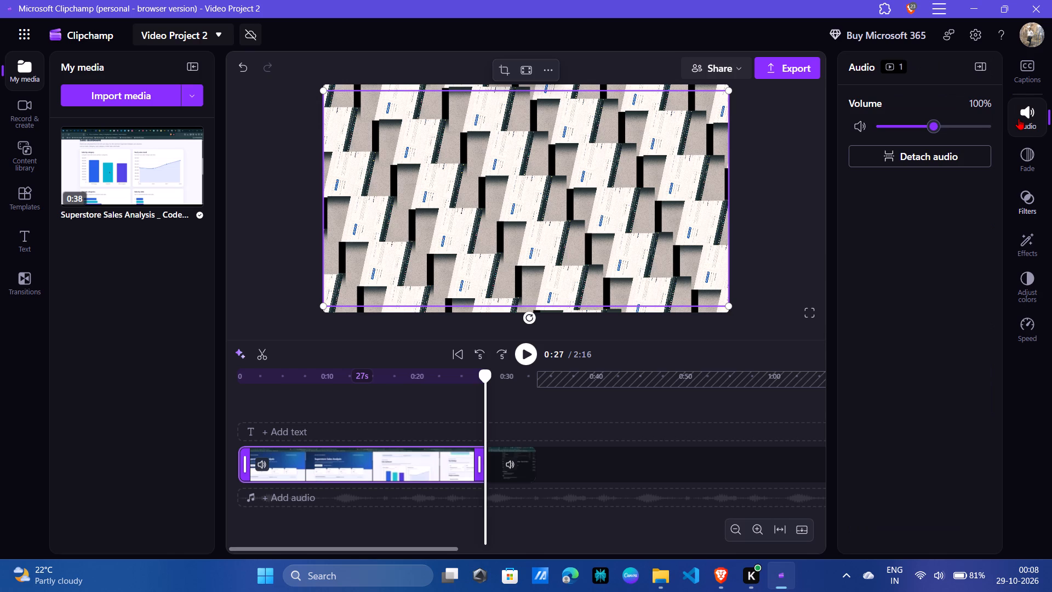
left_click(1031, 152)
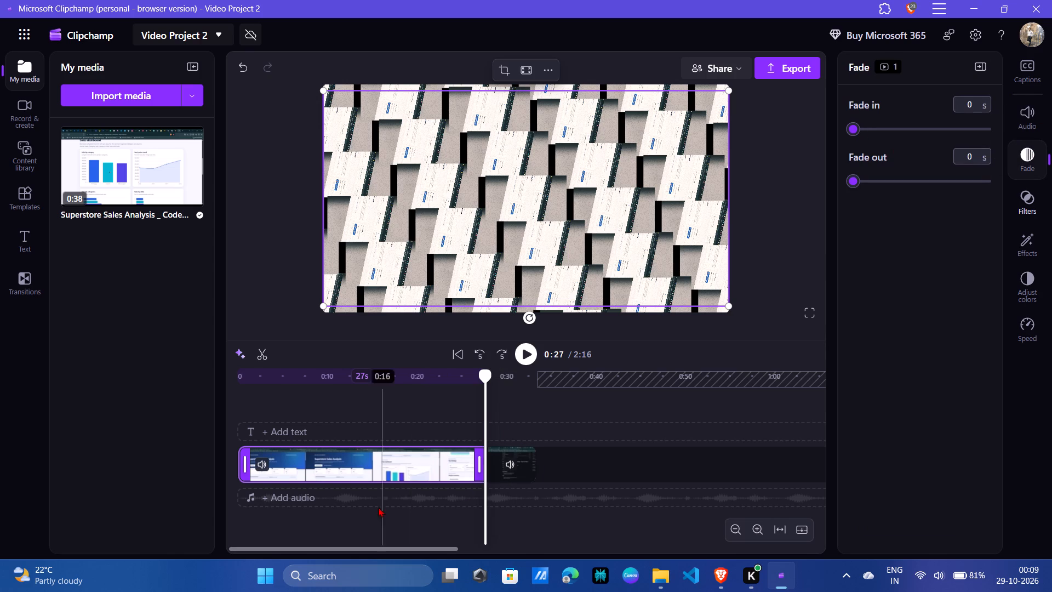
Play the video from 0:00 to preview the effects on the first segment.
left_click(360, 457)
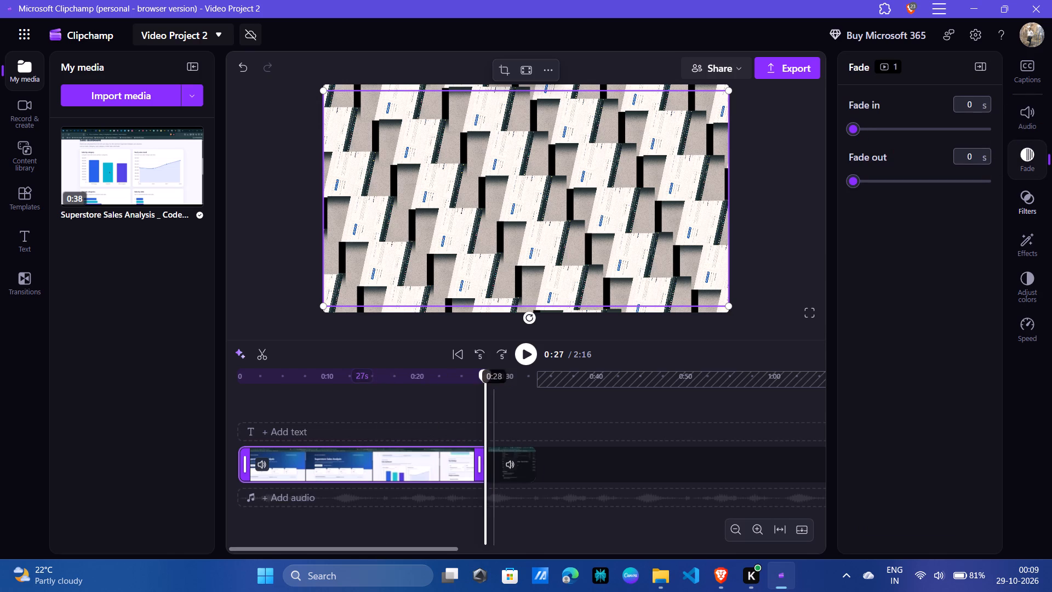
left_click_drag(484, 374, 210, 388)
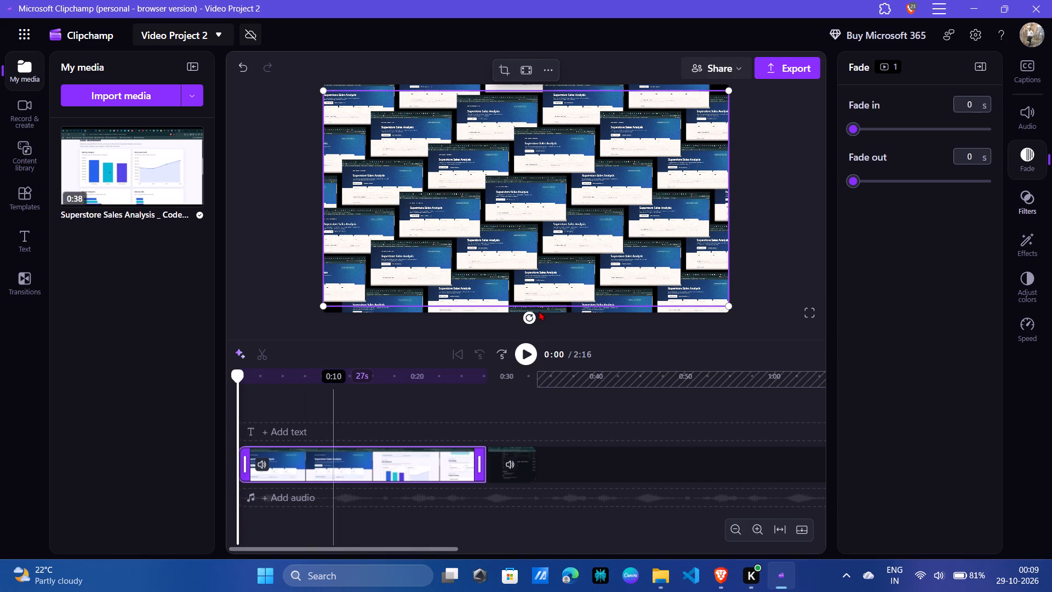
left_click(522, 346)
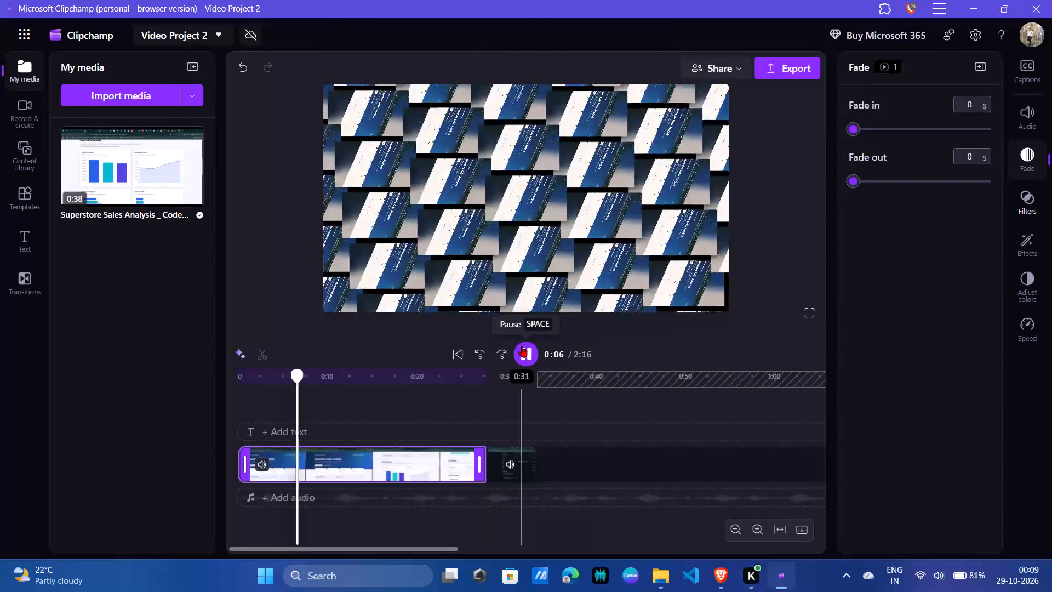
left_click(522, 346)
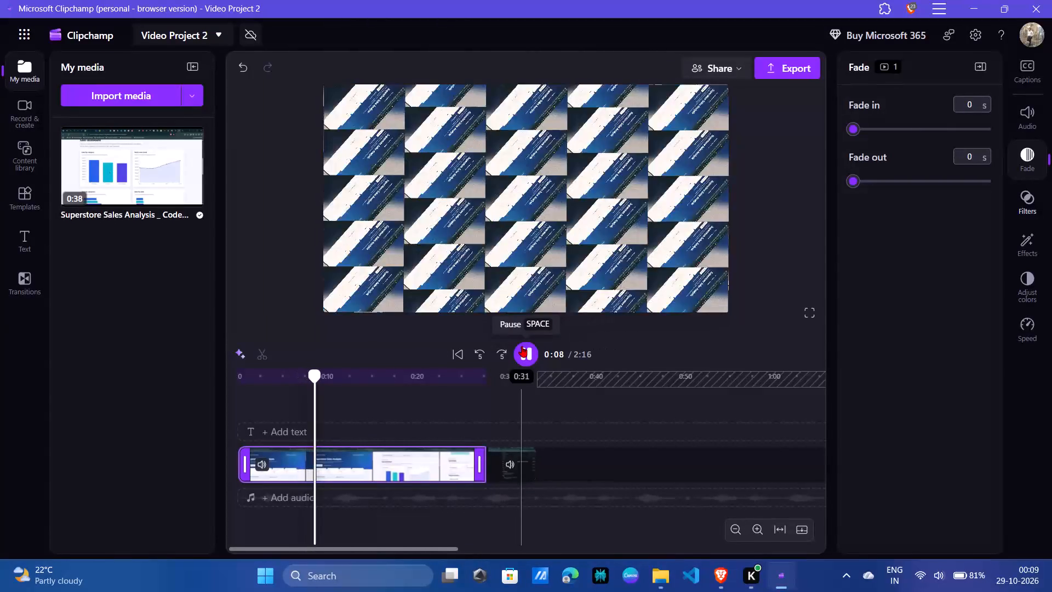
Scrub through the first segment to 0:26 and remove its Radial and Filmic effects.
left_click_drag(312, 376, 287, 377)
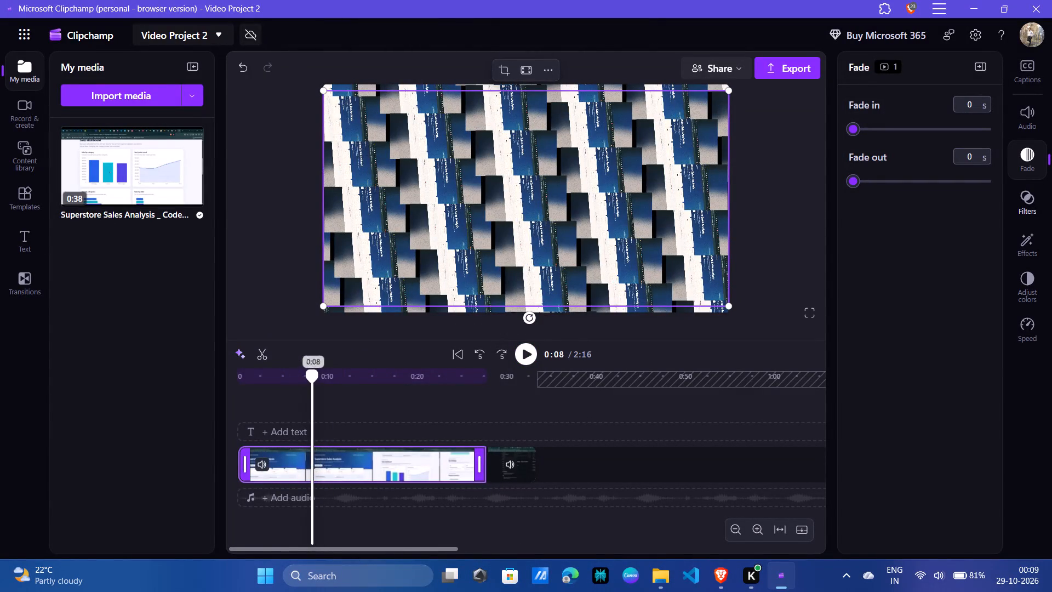
left_click_drag(287, 377, 219, 379)
left_click_drag(239, 380, 478, 392)
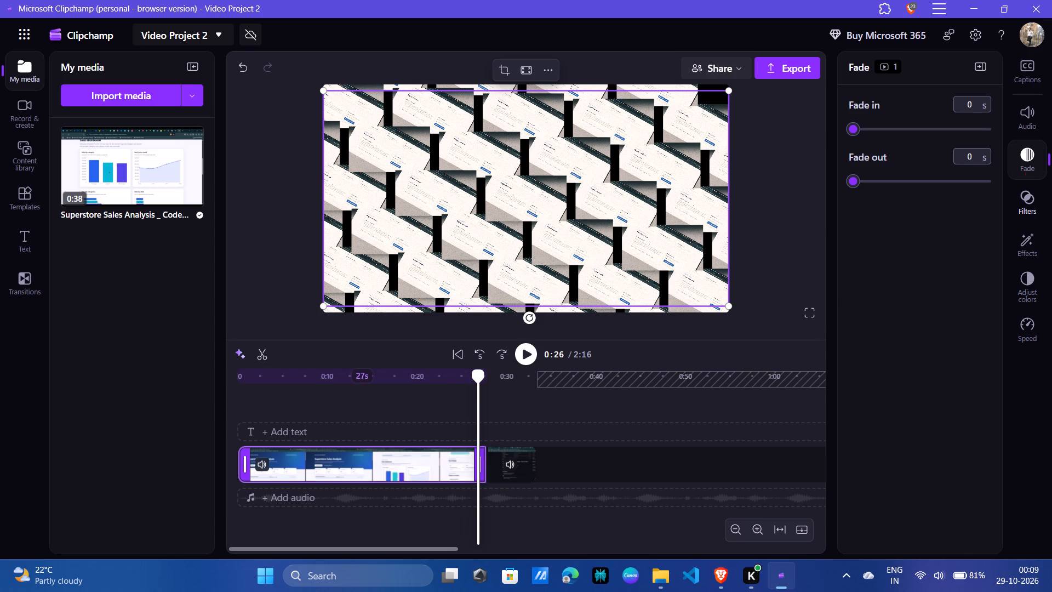
left_click(1042, 248)
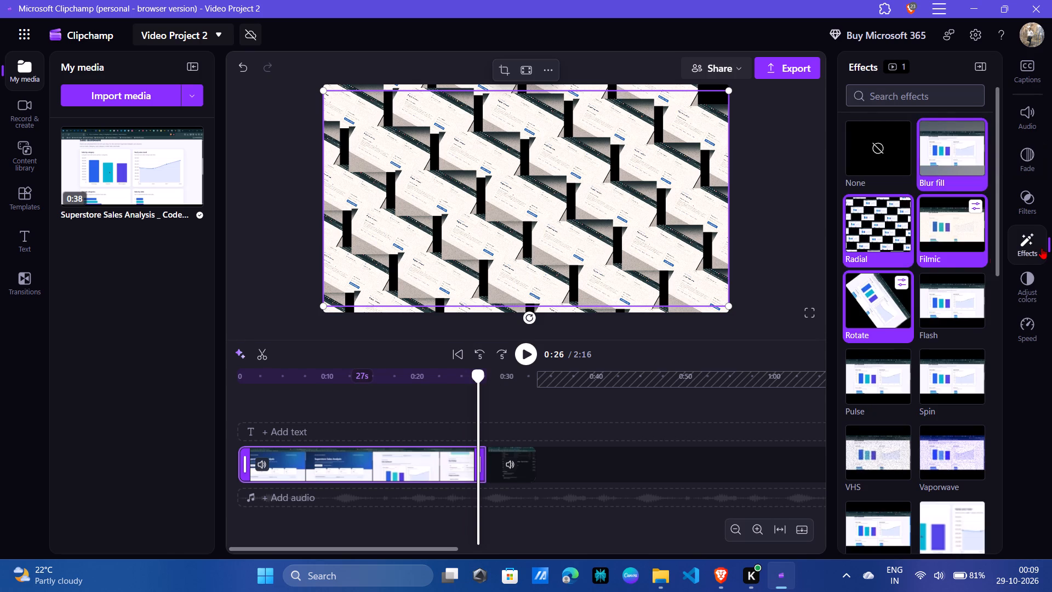
left_click(866, 246)
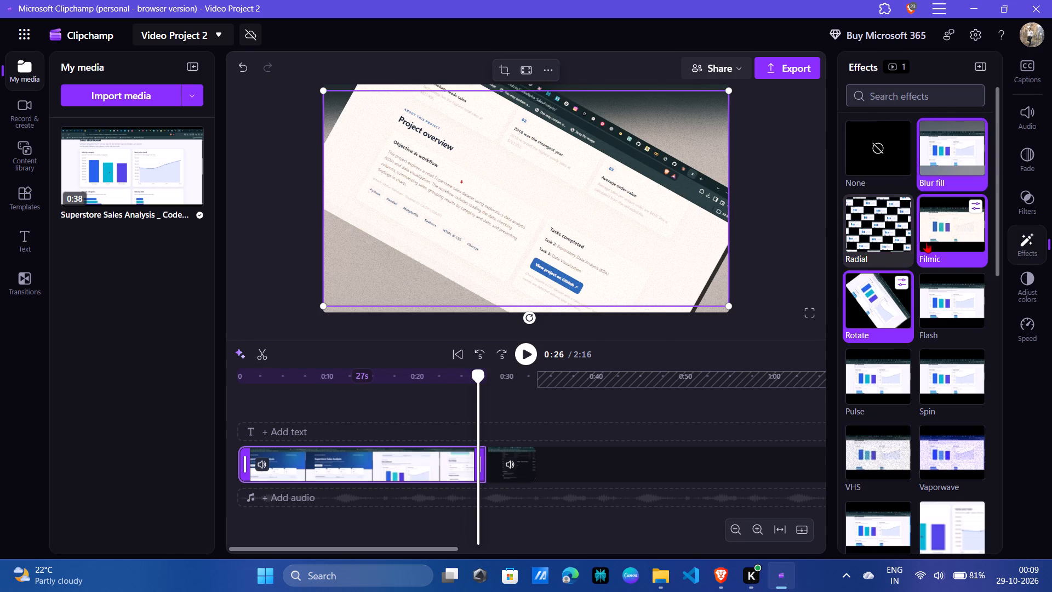
left_click(928, 242)
Try Filmic in place of Rotate on the first segment, and reapply Rotate alongside Blur fill.
left_click(890, 281)
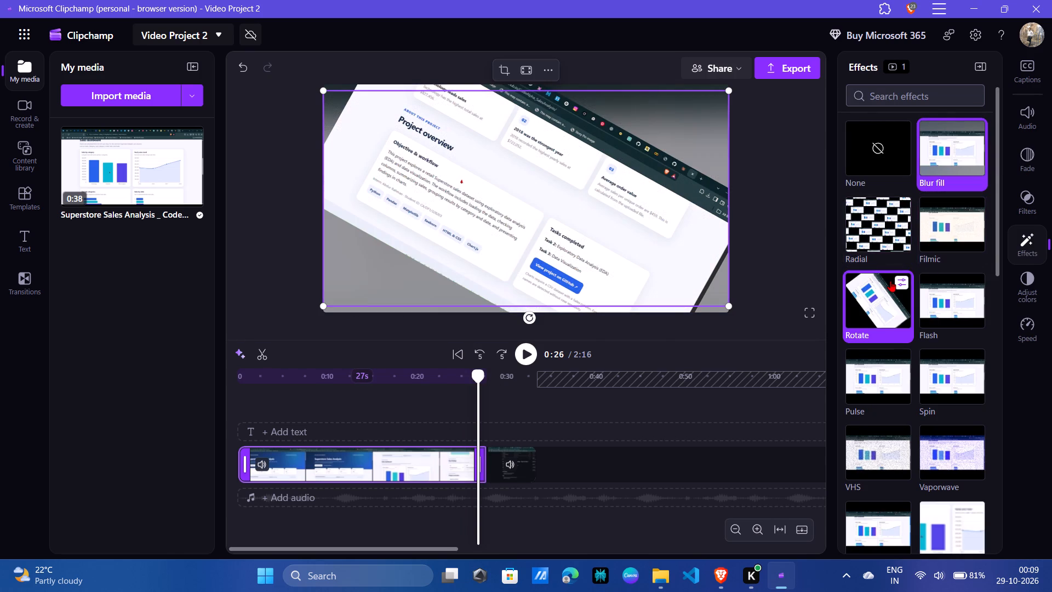
left_click(941, 241)
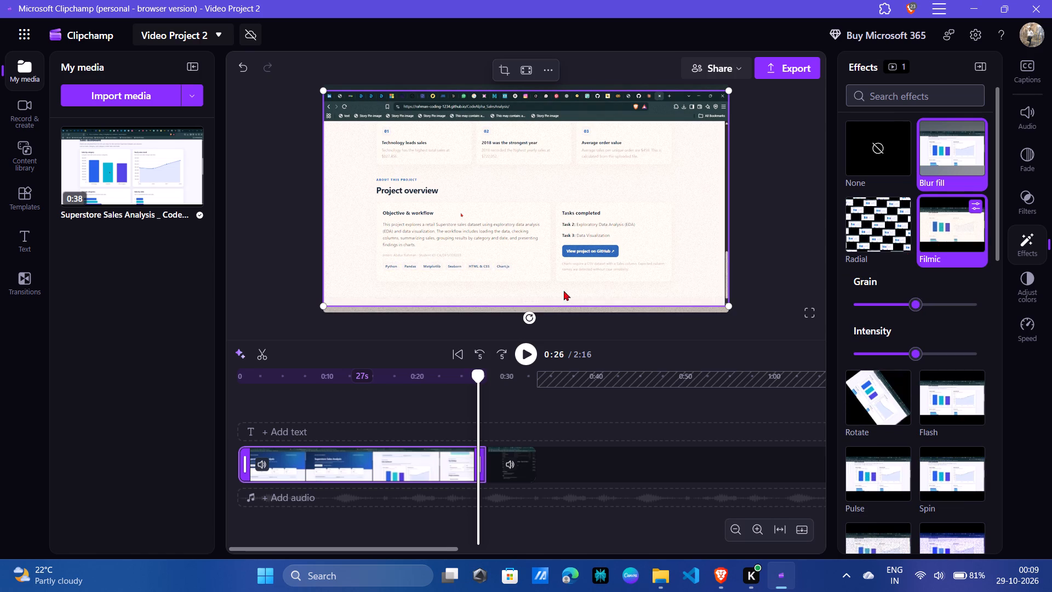
scroll(892, 227, "up", 3)
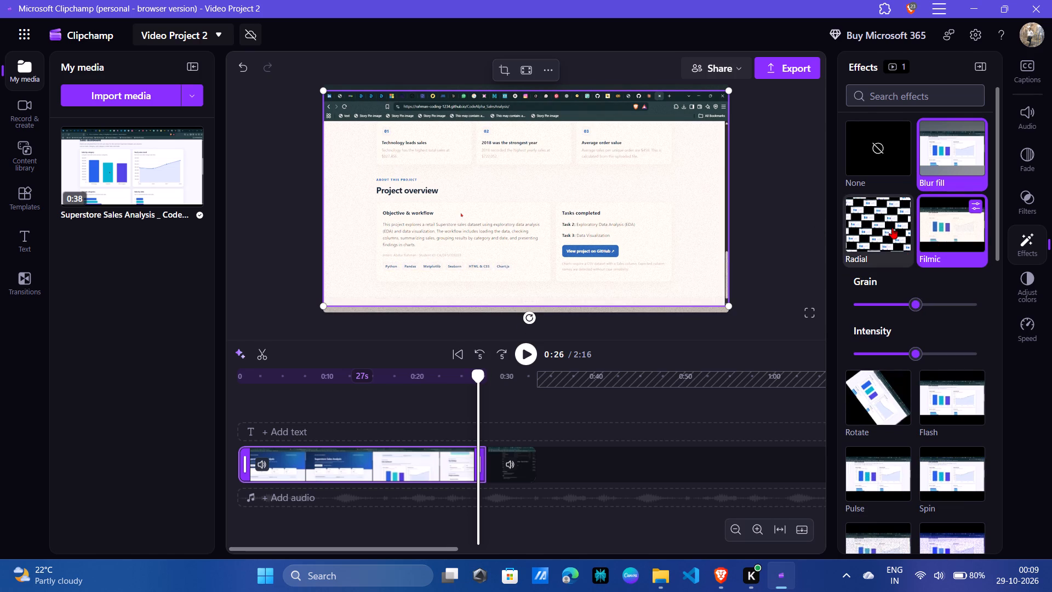
scroll(892, 227, "down", 1)
scroll(892, 227, "up", 2)
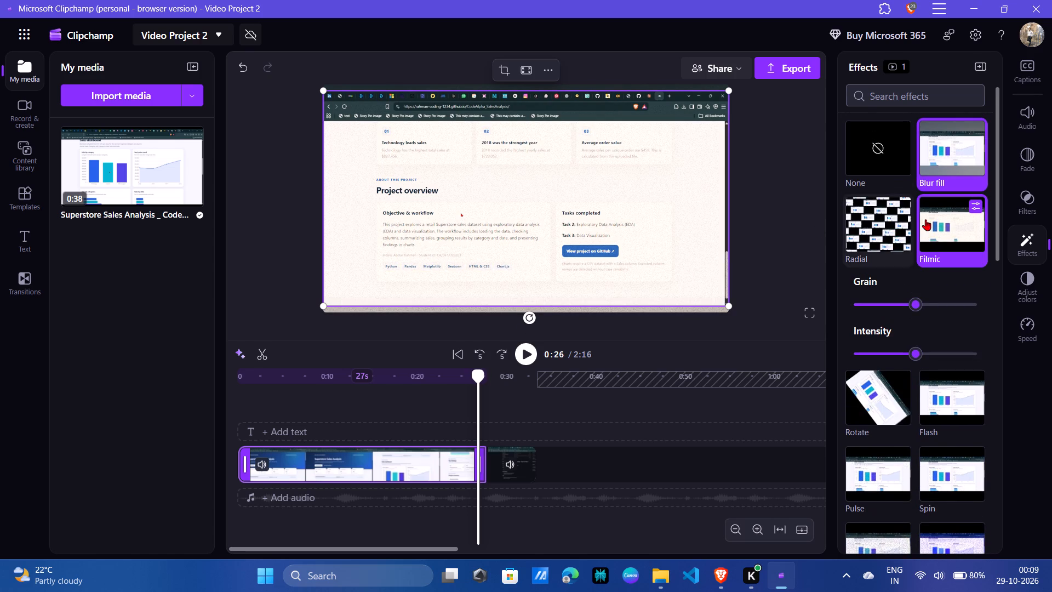
left_click(930, 218)
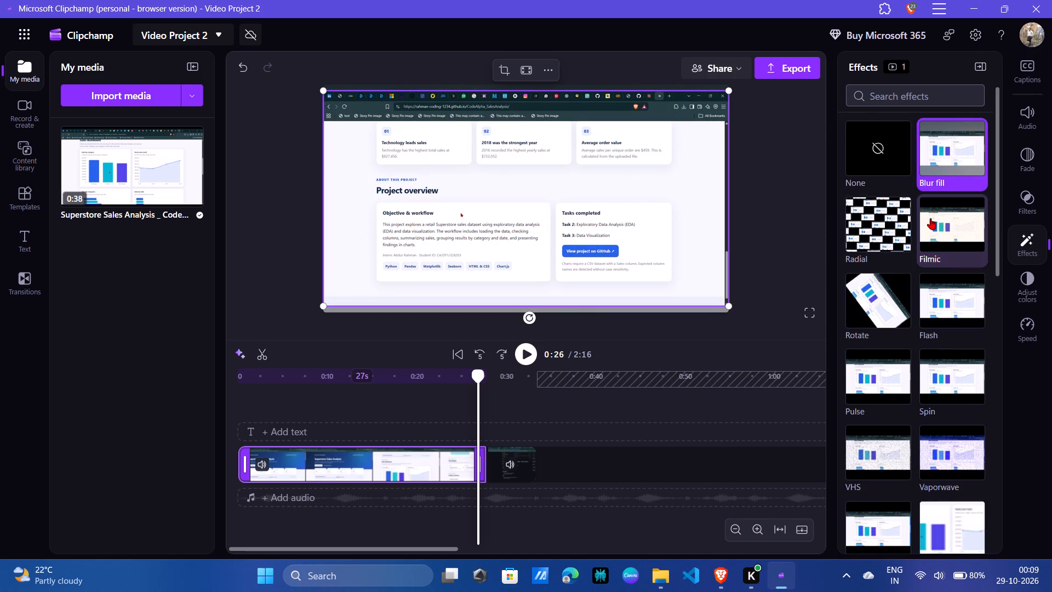
scroll(930, 218, "down", 1)
left_click(889, 249)
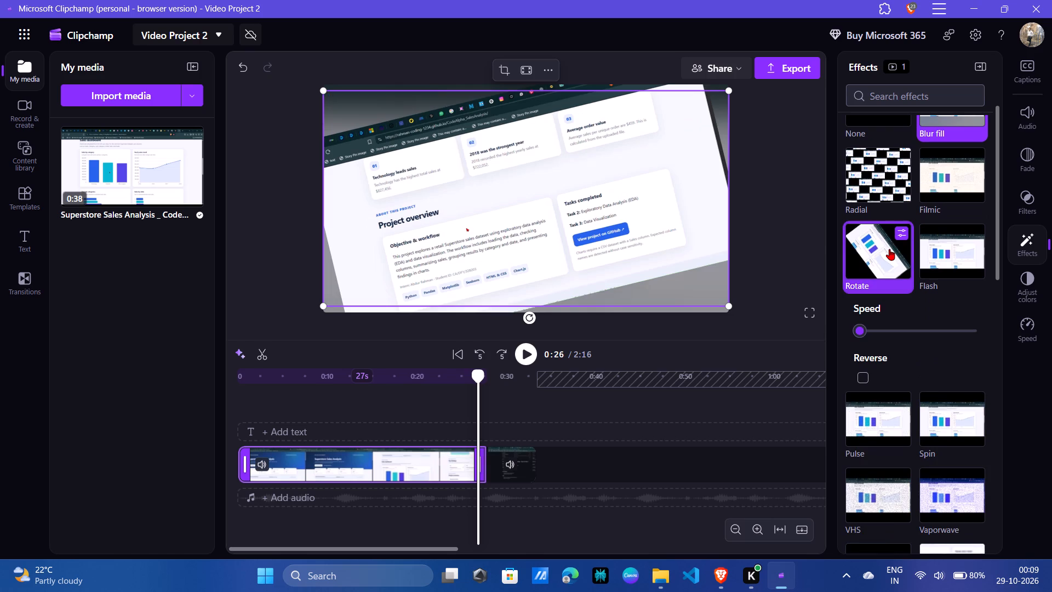
Play the video from 0:00 and scrub ahead to 0:27 to preview the first segment's effects.
left_click_drag(480, 390, 478, 368)
left_click_drag(478, 368, 310, 362)
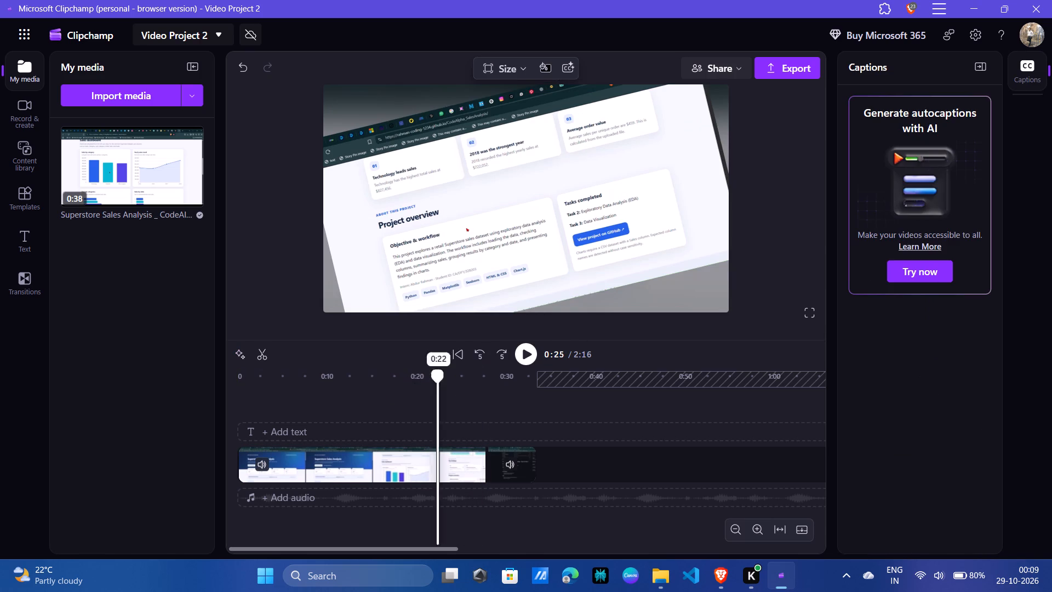
left_click_drag(310, 362, 147, 386)
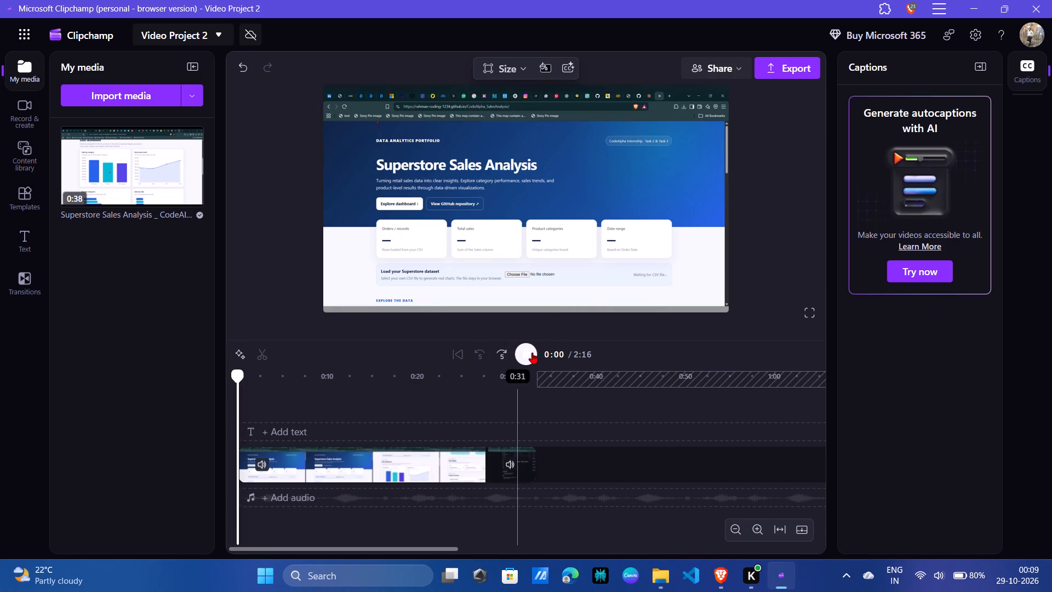
left_click(532, 352)
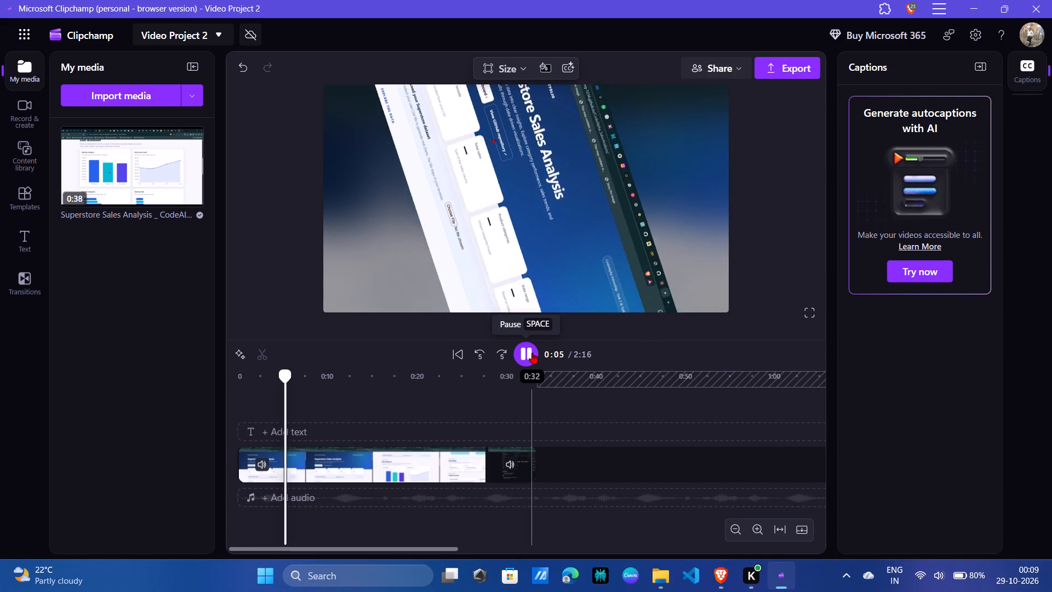
left_click(532, 352)
left_click(532, 352)
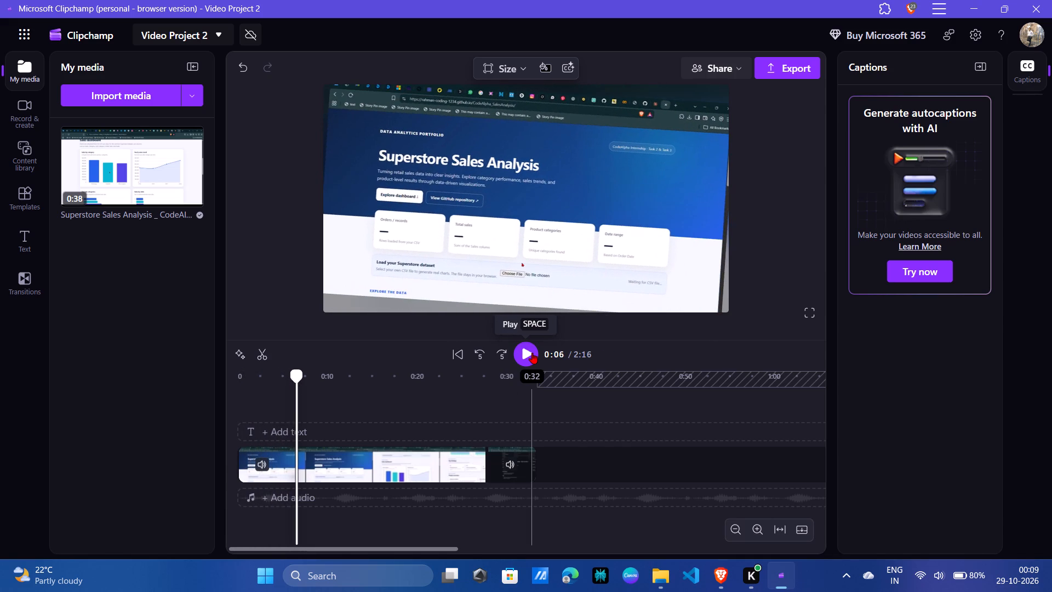
left_click(532, 352)
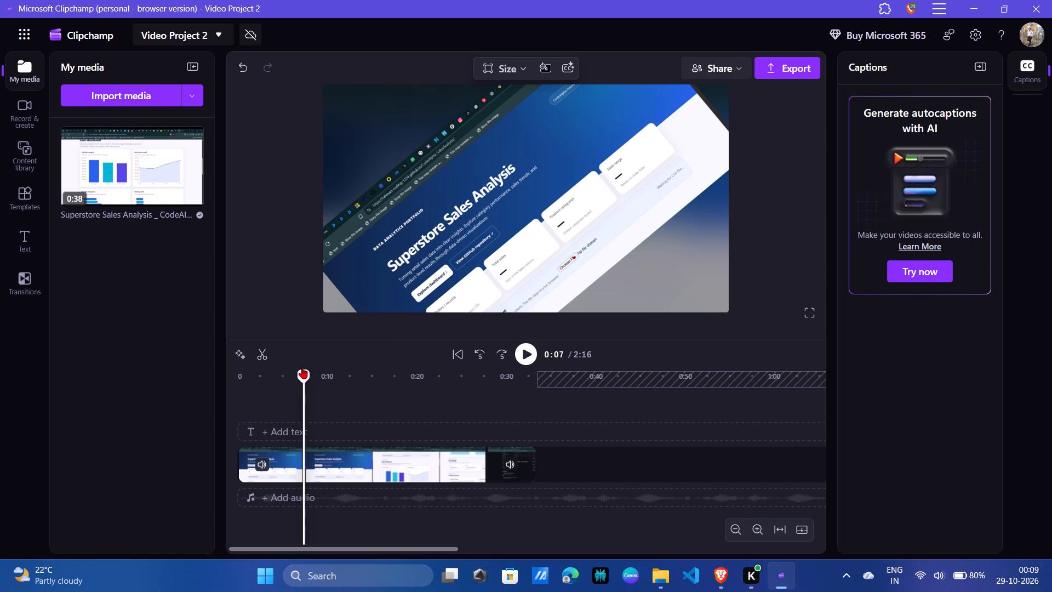
left_click_drag(302, 370, 484, 418)
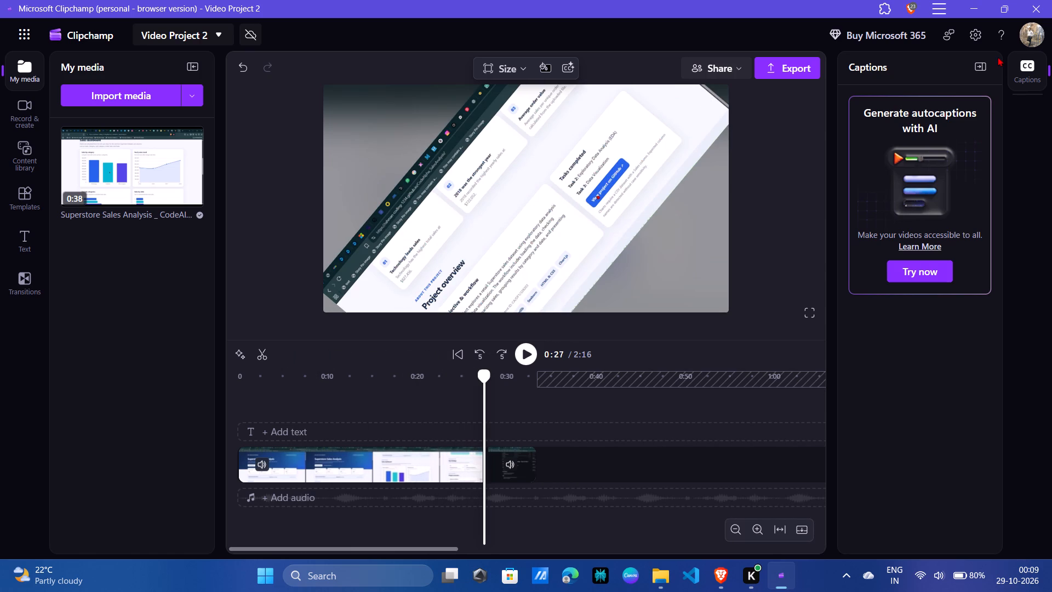
Collapse the Captions pane to give the preview and timeline more room.
left_click(1002, 189)
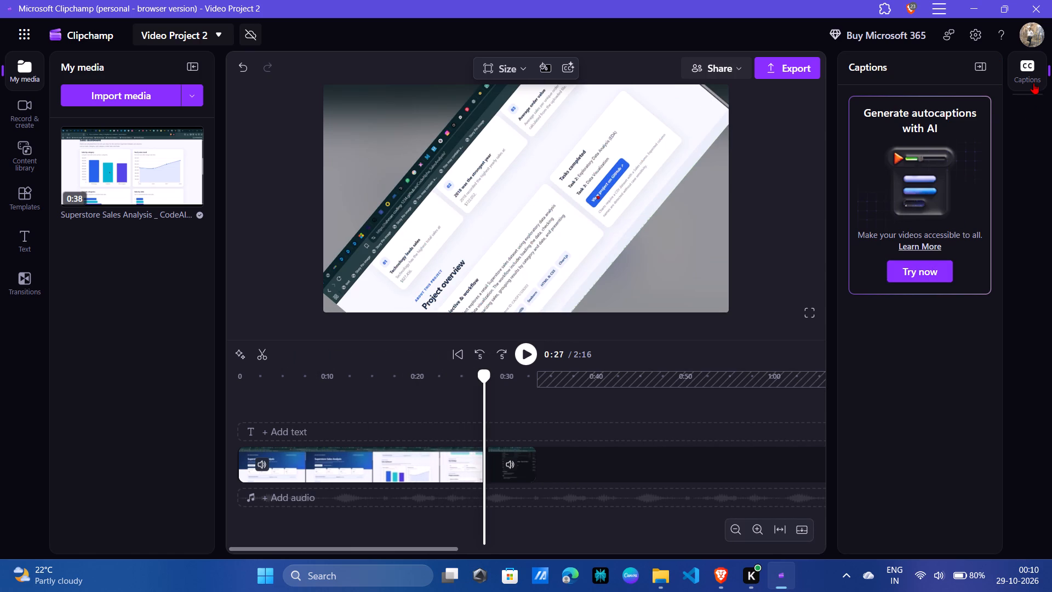
left_click(1033, 82)
left_click(1033, 82)
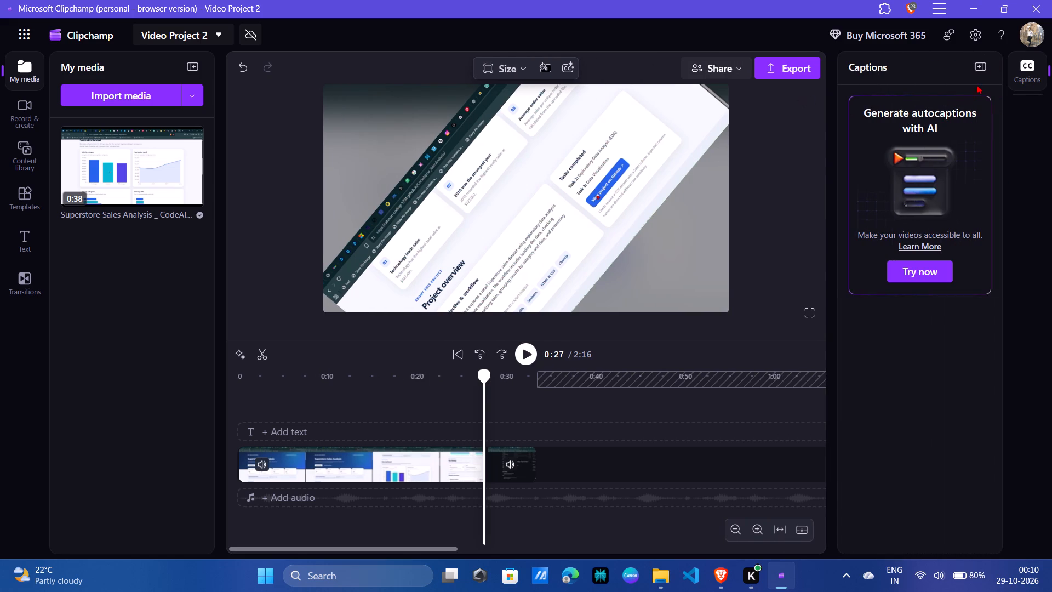
left_click(975, 74)
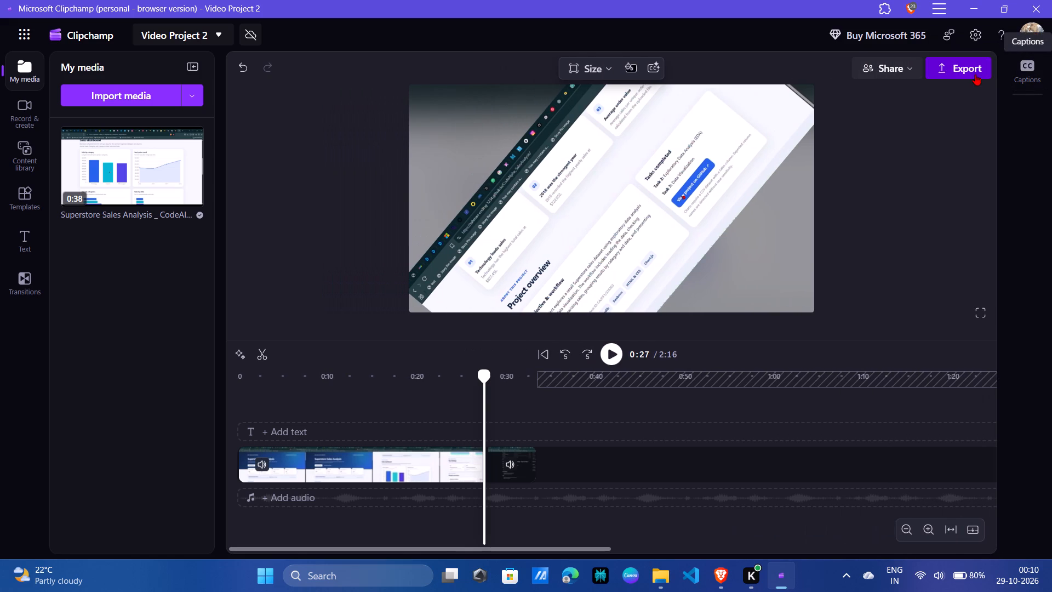
scroll(885, 241, "down", 2)
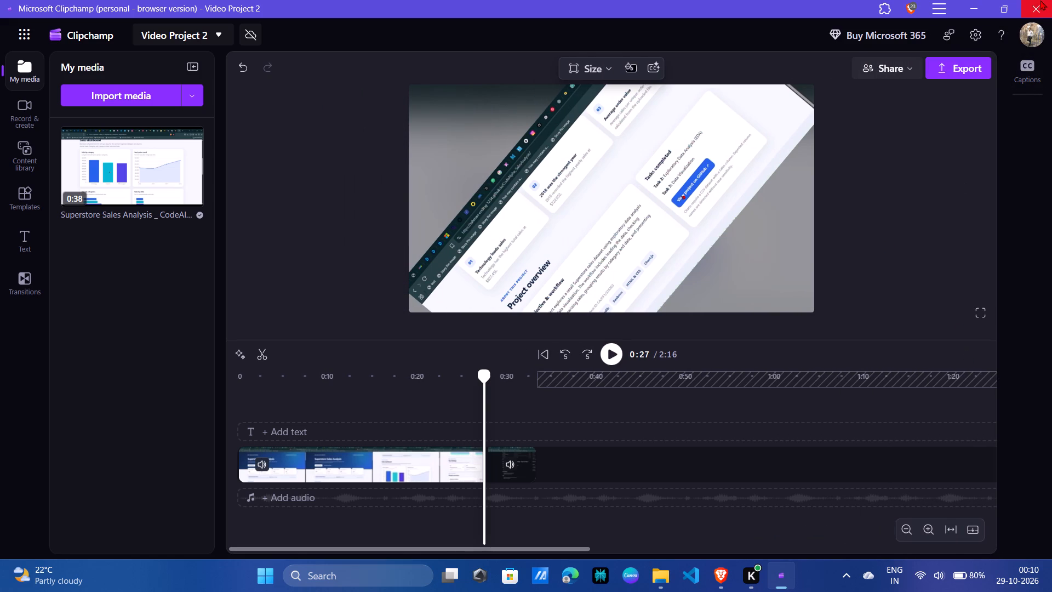